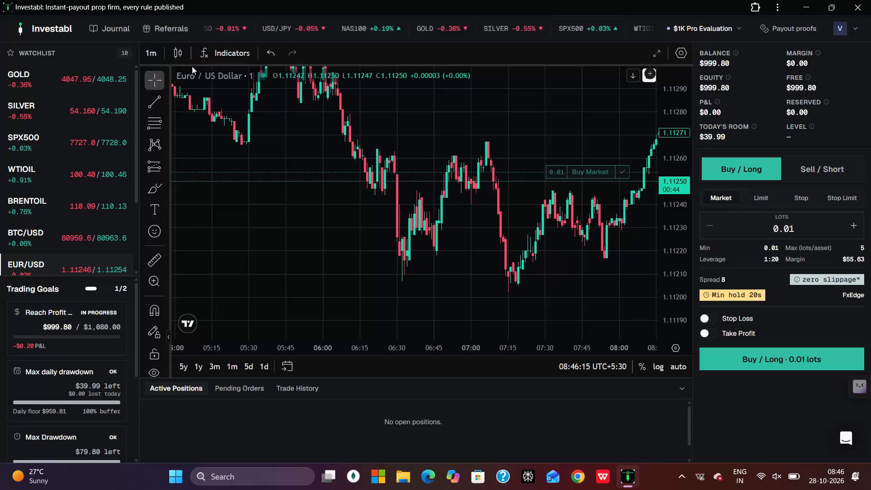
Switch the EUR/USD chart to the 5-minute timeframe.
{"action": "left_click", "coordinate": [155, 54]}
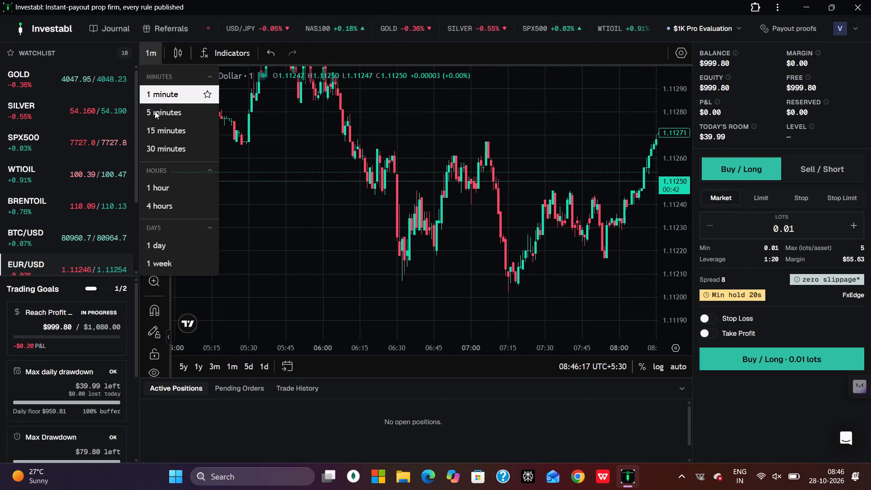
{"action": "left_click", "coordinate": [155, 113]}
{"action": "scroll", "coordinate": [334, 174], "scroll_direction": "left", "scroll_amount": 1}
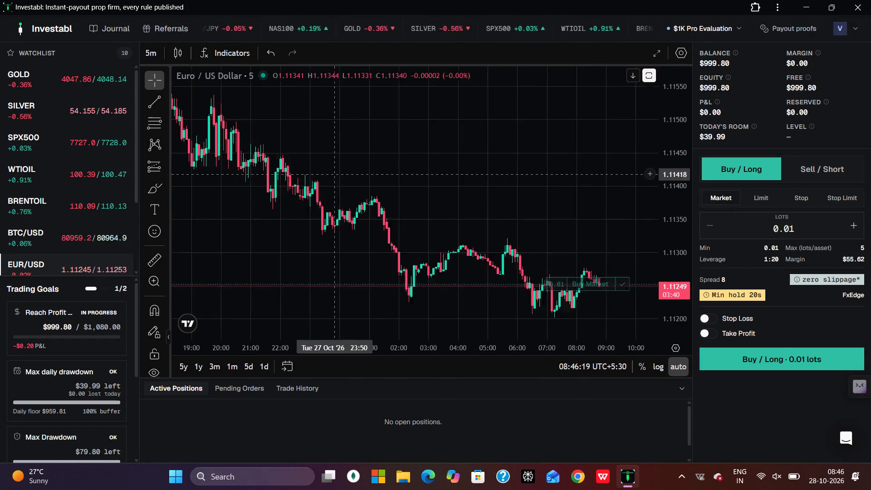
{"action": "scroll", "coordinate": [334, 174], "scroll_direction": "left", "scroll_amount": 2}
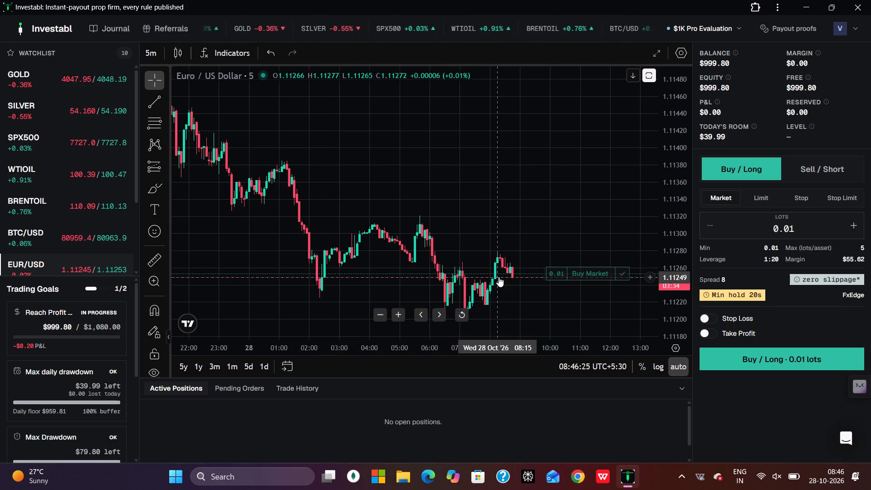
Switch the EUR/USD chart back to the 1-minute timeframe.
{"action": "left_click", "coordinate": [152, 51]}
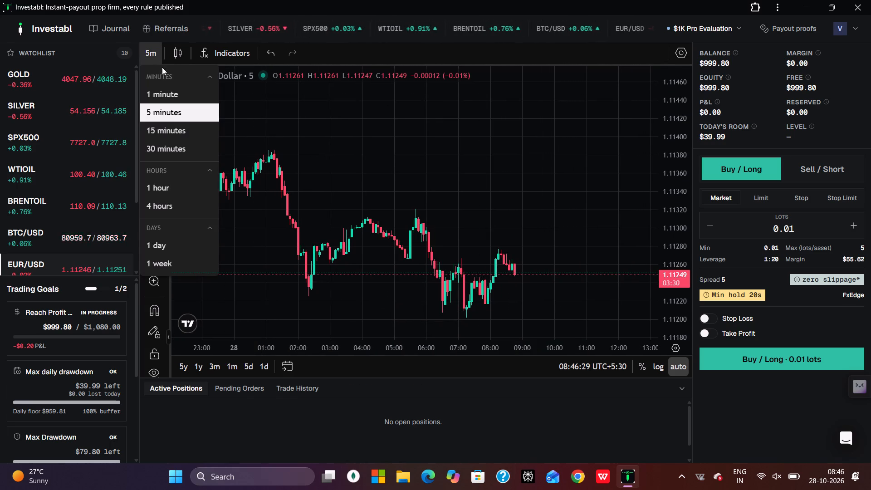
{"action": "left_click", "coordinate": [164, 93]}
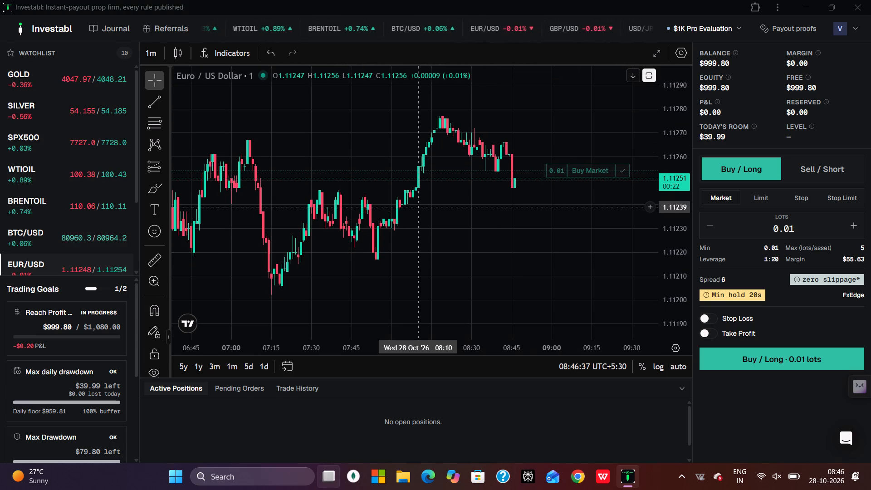
On Desktop 2, start Chrome, search Google for tradingview and open the TradingView website.
{"action": "left_click", "coordinate": [368, 399]}
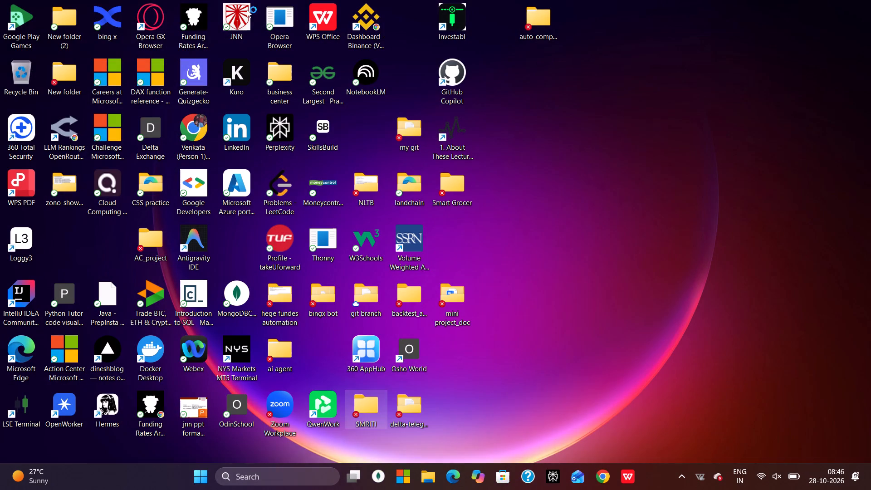
{"action": "triple_click", "coordinate": [199, 131]}
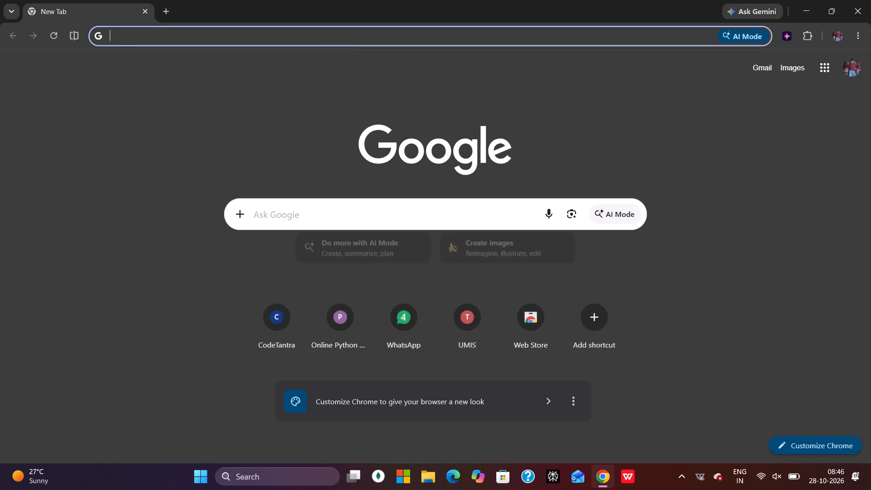
{"action": "left_click", "coordinate": [439, 220]}
{"action": "left_click", "coordinate": [309, 265]}
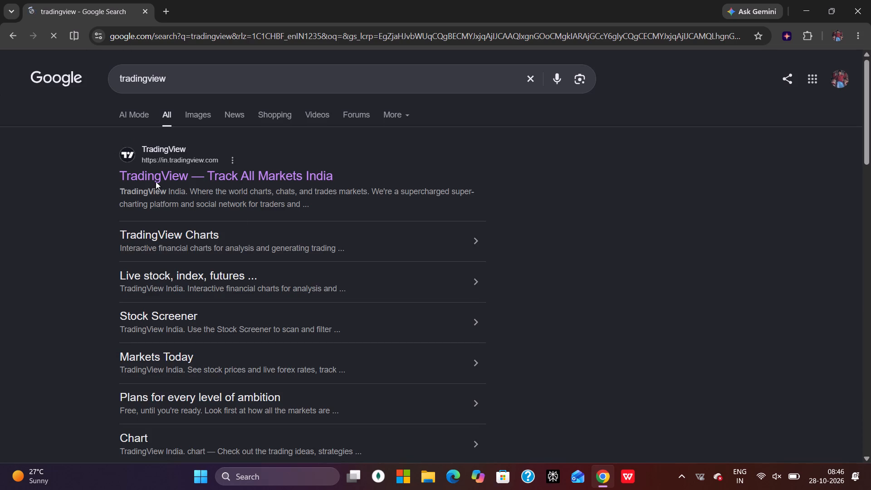
{"action": "triple_click", "coordinate": [154, 179]}
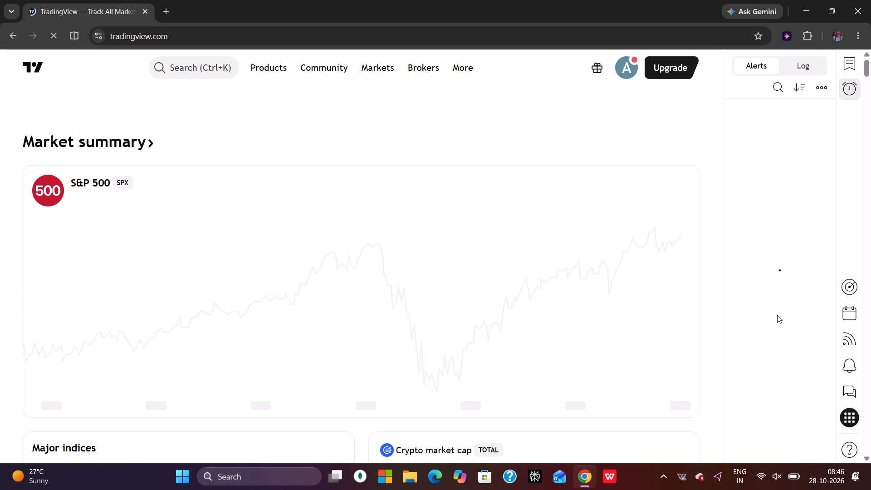
Select EURUSD in the TradingView watchlist and open its full chart.
{"action": "left_click", "coordinate": [855, 56]}
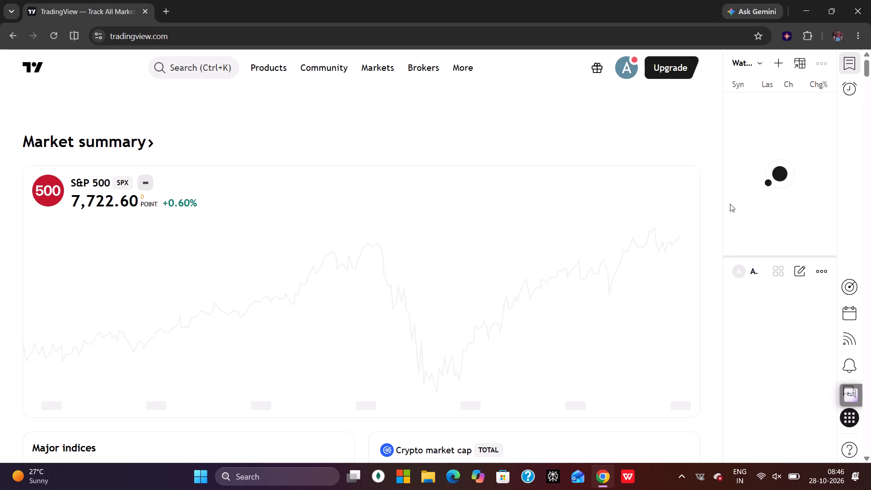
{"action": "left_click", "coordinate": [752, 198]}
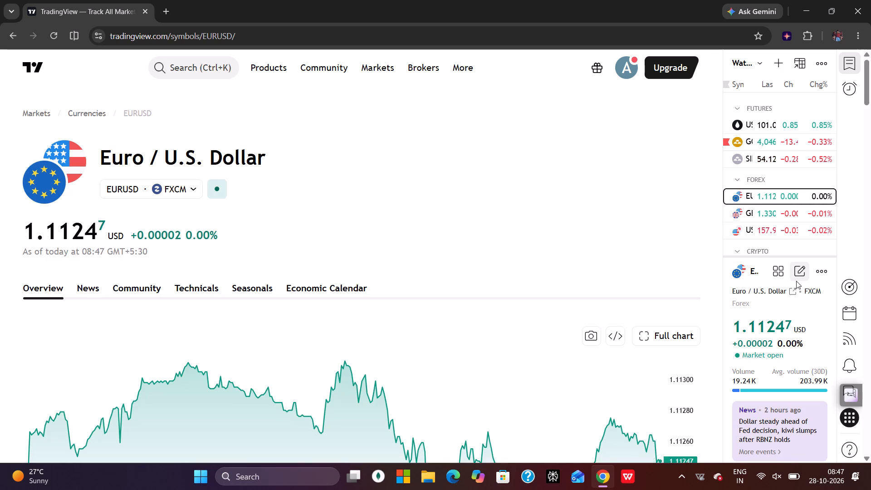
{"action": "scroll", "coordinate": [796, 281], "scroll_direction": "down", "scroll_amount": 1}
{"action": "left_click", "coordinate": [856, 79]}
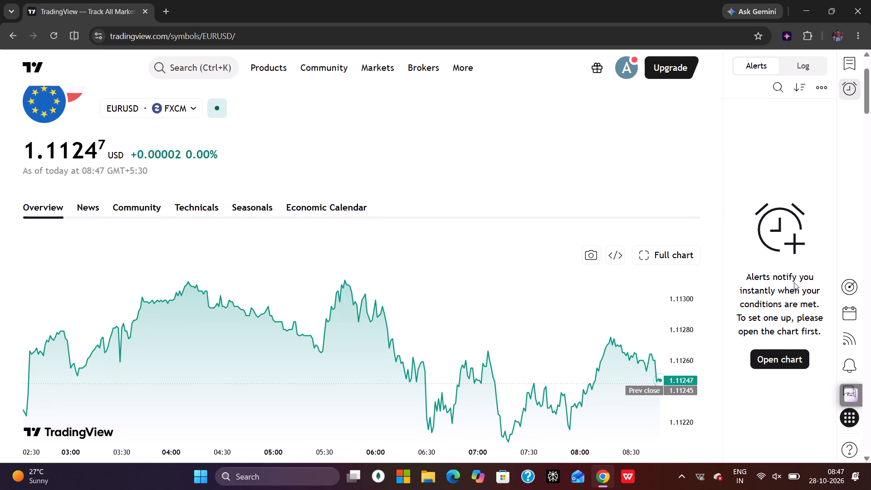
{"action": "left_click", "coordinate": [771, 352]}
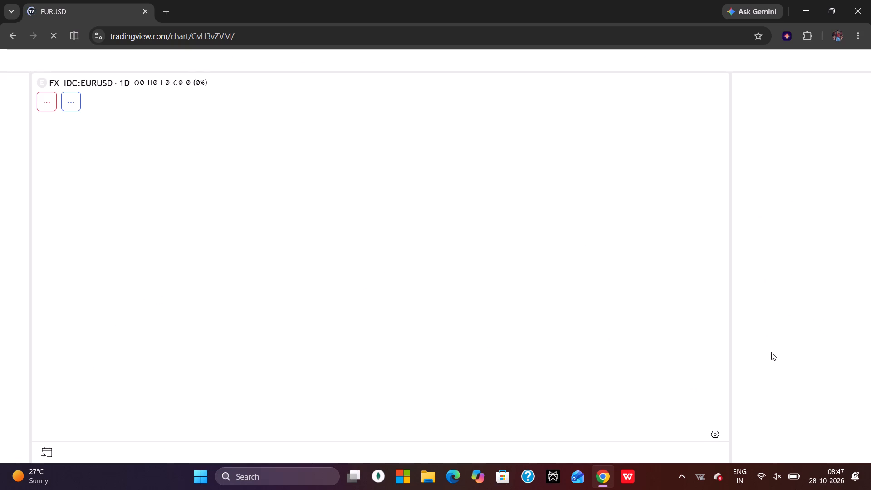
{"action": "scroll", "coordinate": [615, 359], "scroll_direction": "left", "scroll_amount": 2}
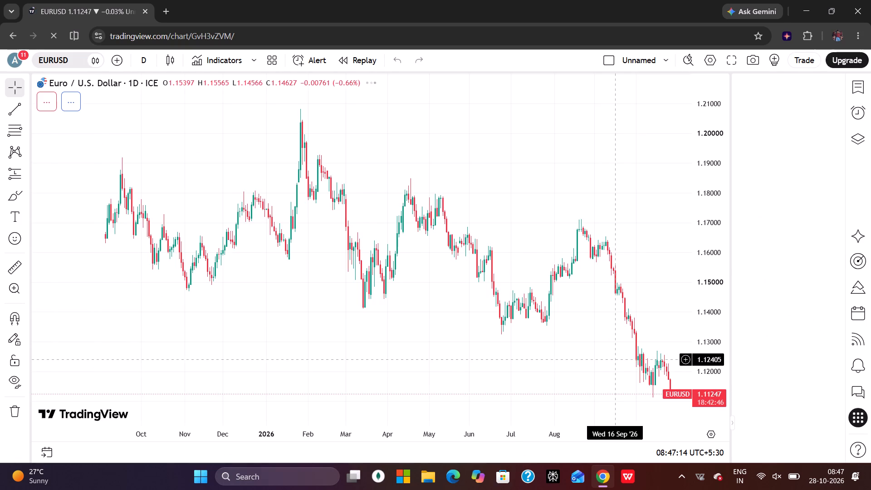
{"action": "scroll", "coordinate": [615, 359], "scroll_direction": "left", "scroll_amount": 1}
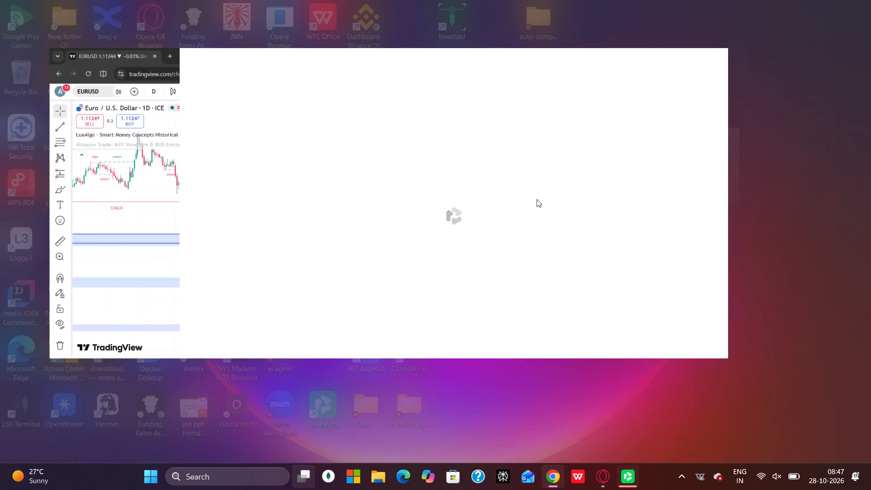
Close the QwenWork window and return to the TradingView EURUSD chart in Chrome.
{"action": "left_click", "coordinate": [575, 120]}
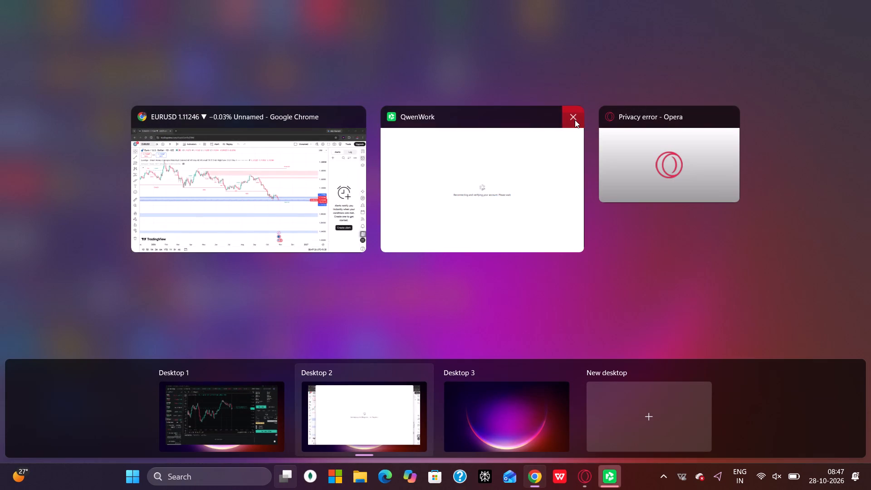
{"action": "left_click", "coordinate": [412, 179]}
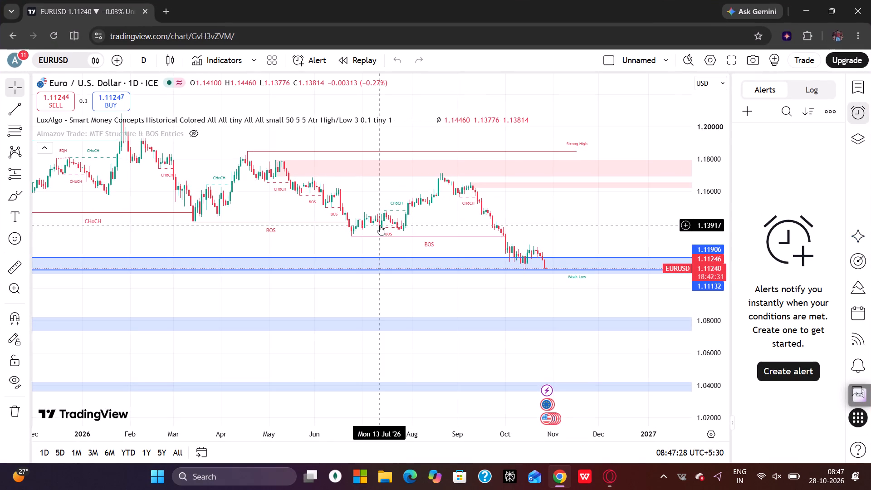
Delete the horizontal line at 1.11132 from the EURUSD daily chart and leave no drawing selected.
{"action": "scroll", "coordinate": [380, 225], "scroll_direction": "right", "scroll_amount": 2}
{"action": "scroll", "coordinate": [380, 225], "scroll_direction": "down", "scroll_amount": 1}
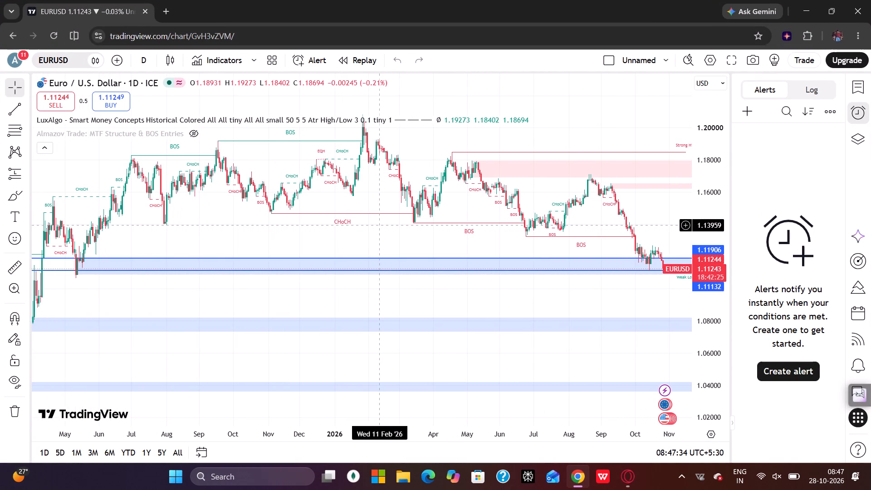
{"action": "scroll", "coordinate": [380, 225], "scroll_direction": "left", "scroll_amount": 2}
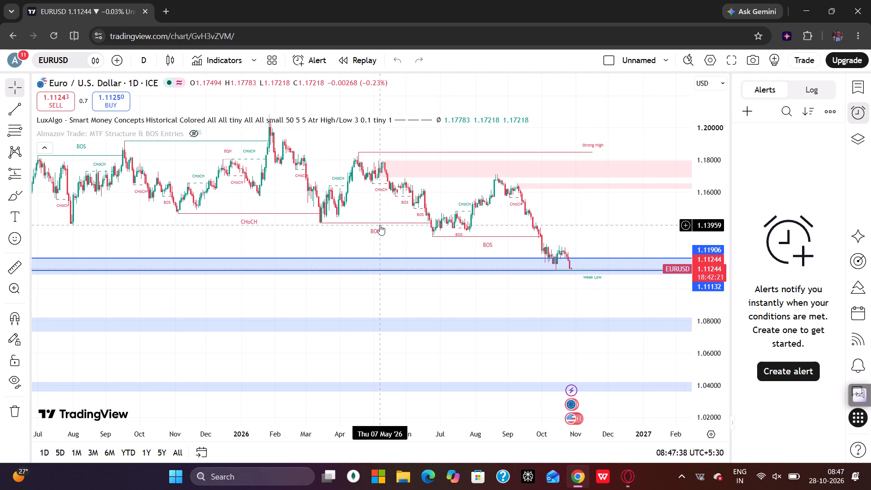
{"action": "left_click", "coordinate": [149, 59]}
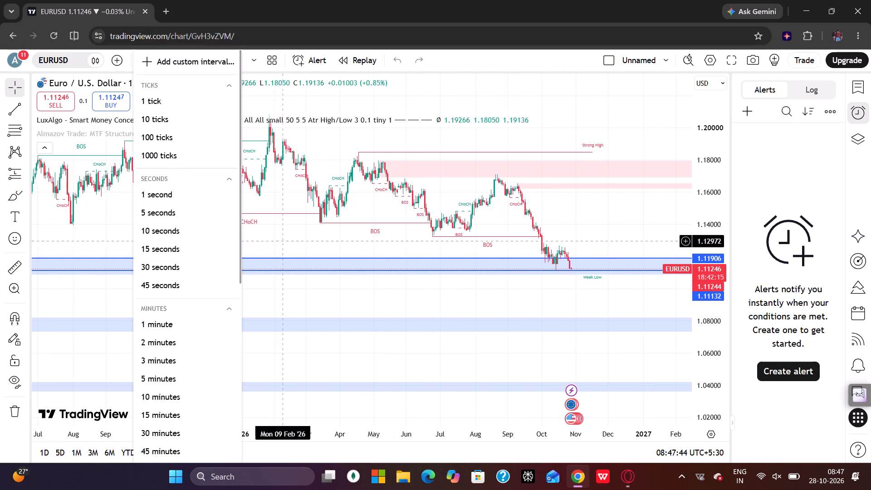
{"action": "left_click", "coordinate": [548, 286]}
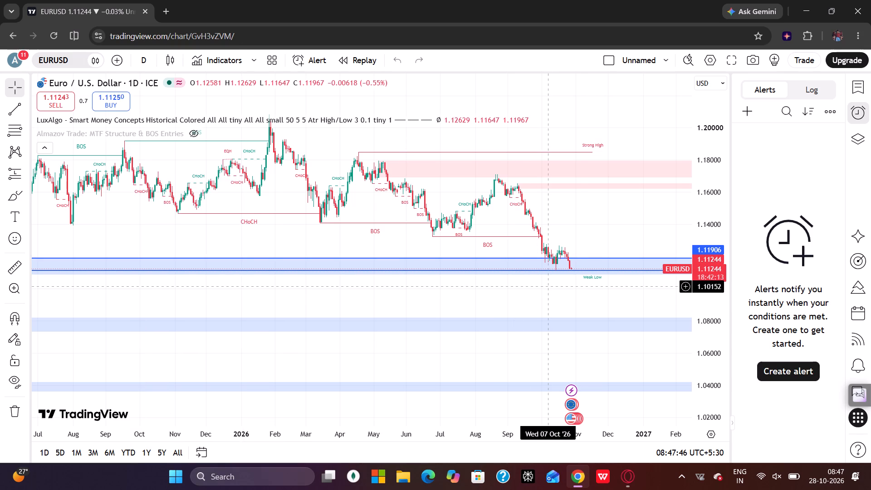
{"action": "left_click", "coordinate": [590, 269]}
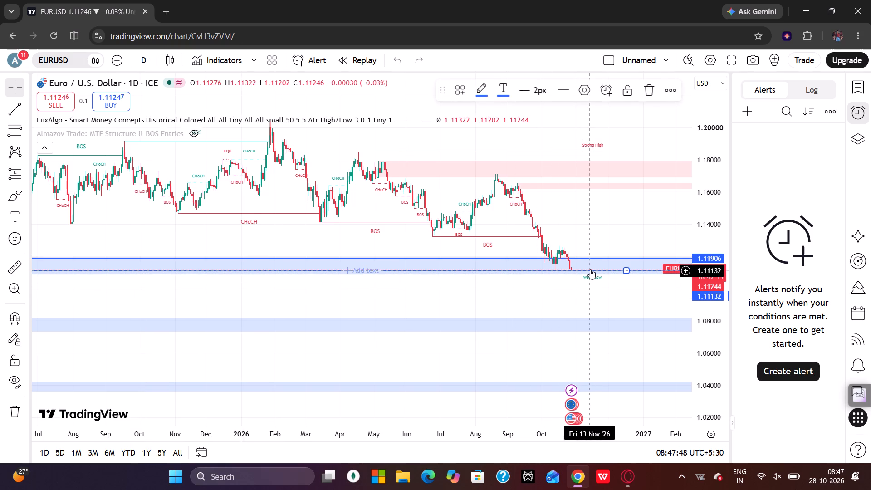
{"action": "left_click", "coordinate": [651, 96]}
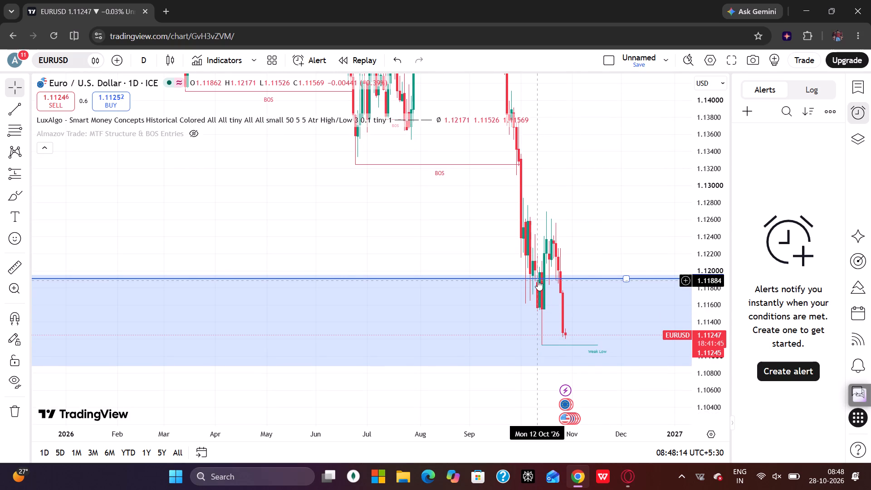
{"action": "left_click", "coordinate": [597, 75]}
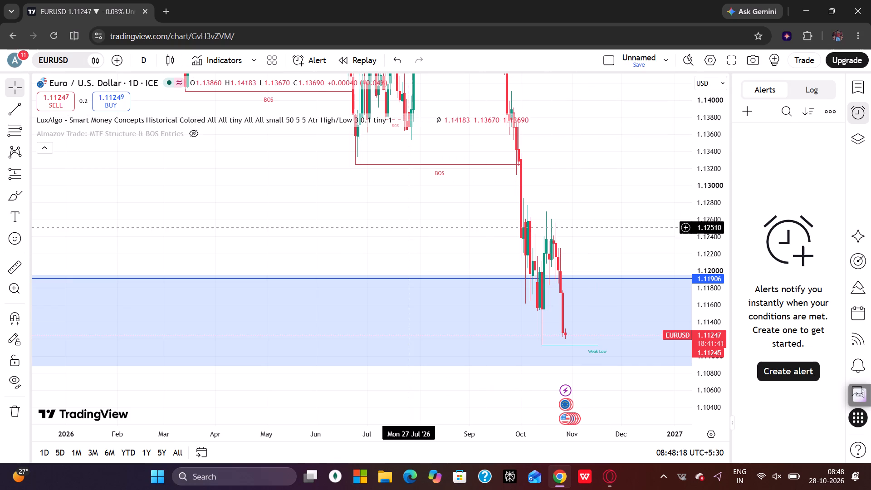
Return to Investabl on Desktop 1 and set the EUR/USD chart to the 1-day timeframe.
{"action": "left_click", "coordinate": [215, 397]}
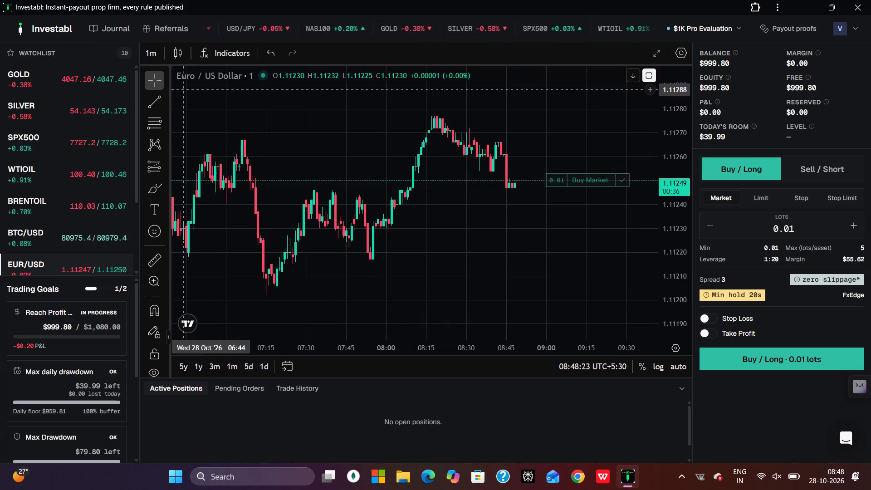
{"action": "left_click", "coordinate": [154, 51]}
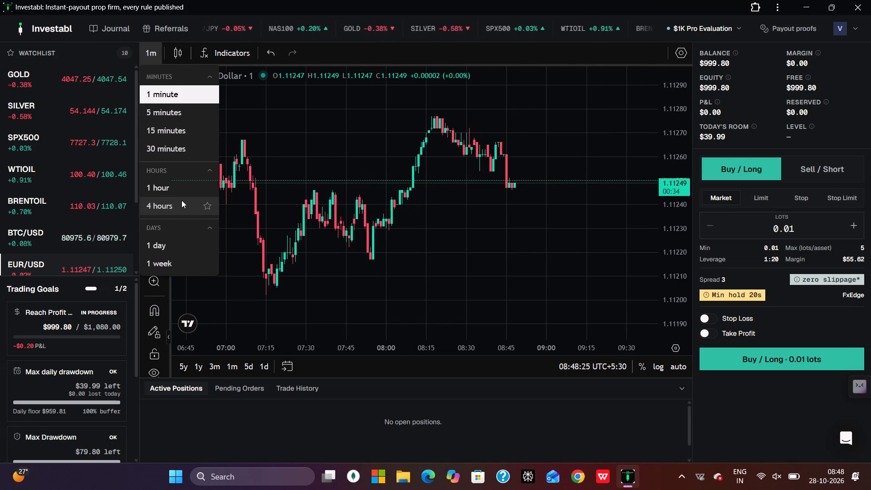
{"action": "left_click", "coordinate": [166, 242]}
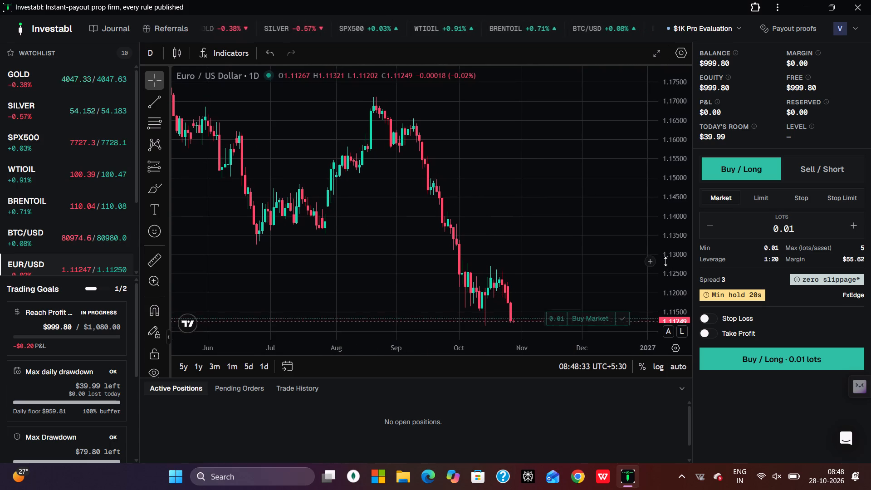
Draw a horizontal line at about 1.11239 on the EUR/USD daily chart, level with the latest candle of 28 October.
{"action": "scroll", "coordinate": [496, 282], "scroll_direction": "down", "scroll_amount": 2}
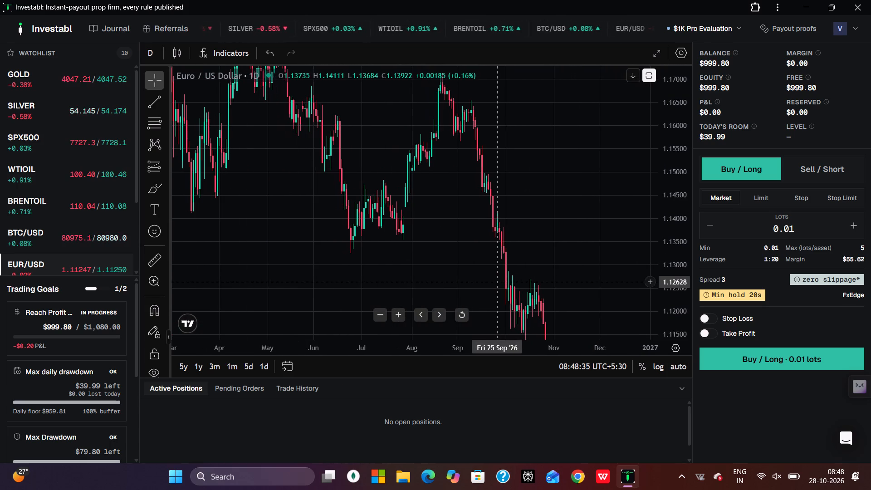
{"action": "left_click_drag", "start_coordinate": [519, 299], "coordinate": [445, 164]}
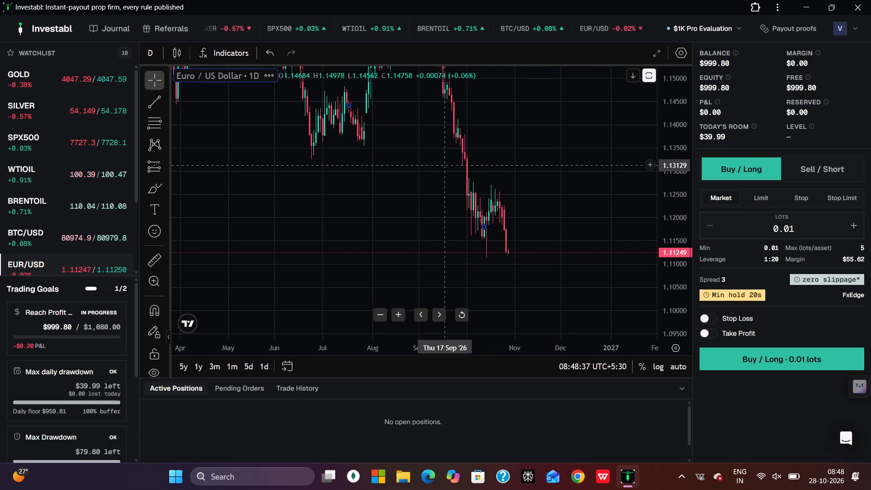
{"action": "left_click_drag", "start_coordinate": [445, 164], "coordinate": [441, 158]}
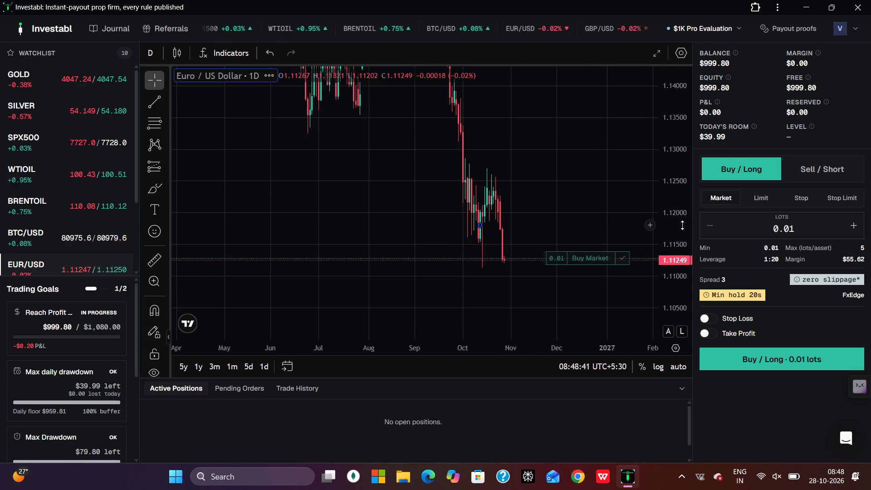
{"action": "left_click_drag", "start_coordinate": [500, 240], "coordinate": [447, 169]}
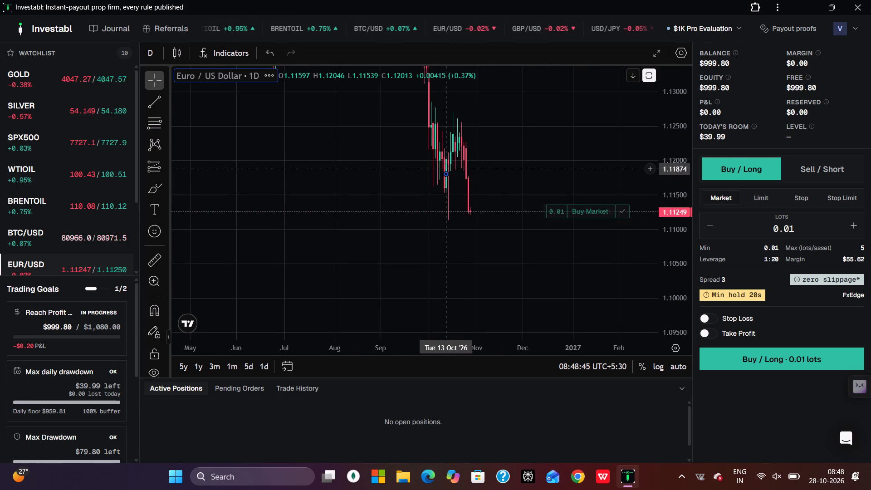
{"action": "left_click_drag", "start_coordinate": [447, 169], "coordinate": [445, 167]}
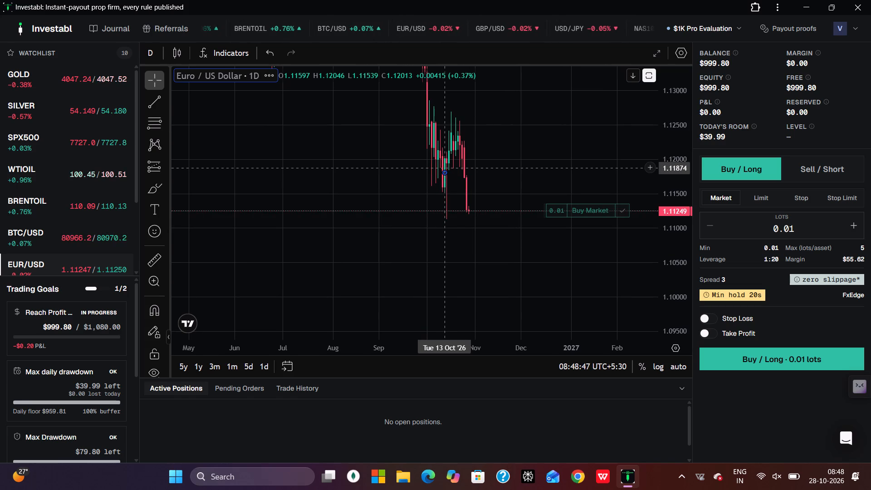
{"action": "left_click_drag", "start_coordinate": [445, 167], "coordinate": [454, 206]}
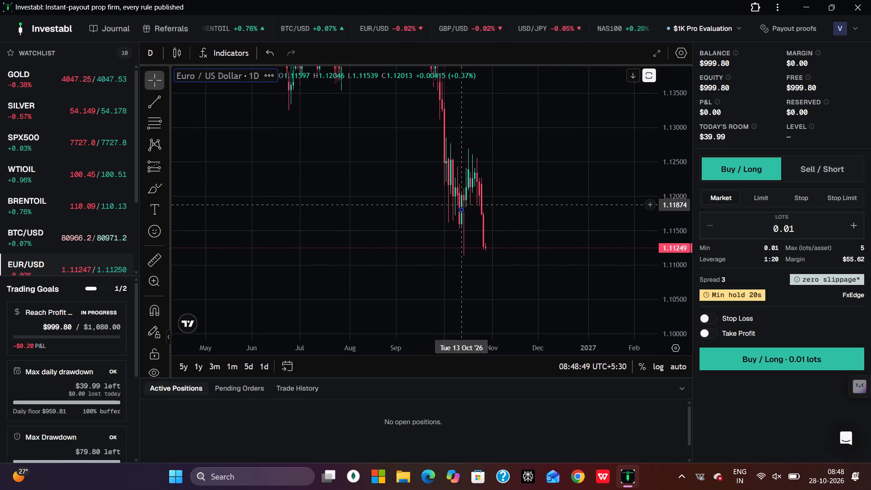
{"action": "left_click_drag", "start_coordinate": [454, 206], "coordinate": [445, 206]}
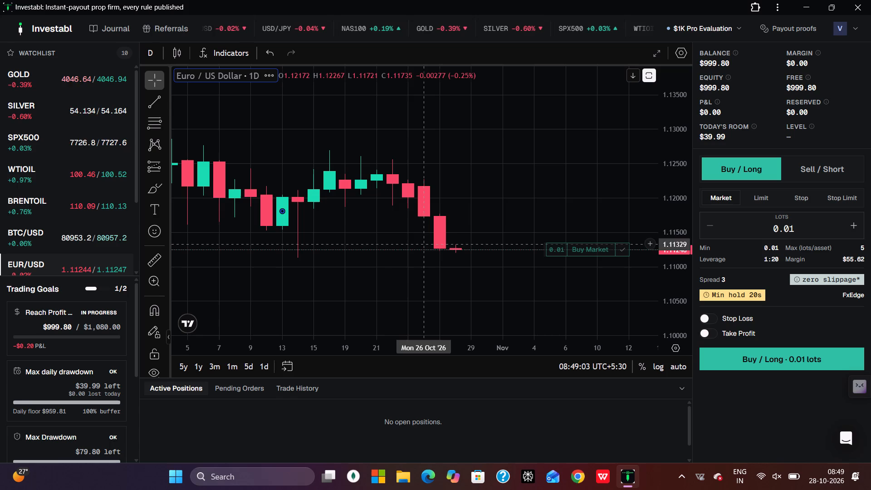
{"action": "left_click", "coordinate": [165, 98]}
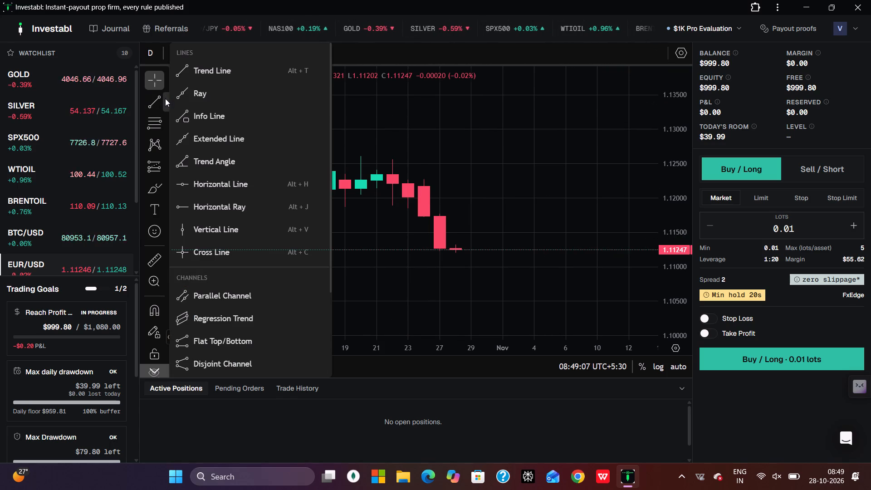
{"action": "left_click", "coordinate": [203, 181]}
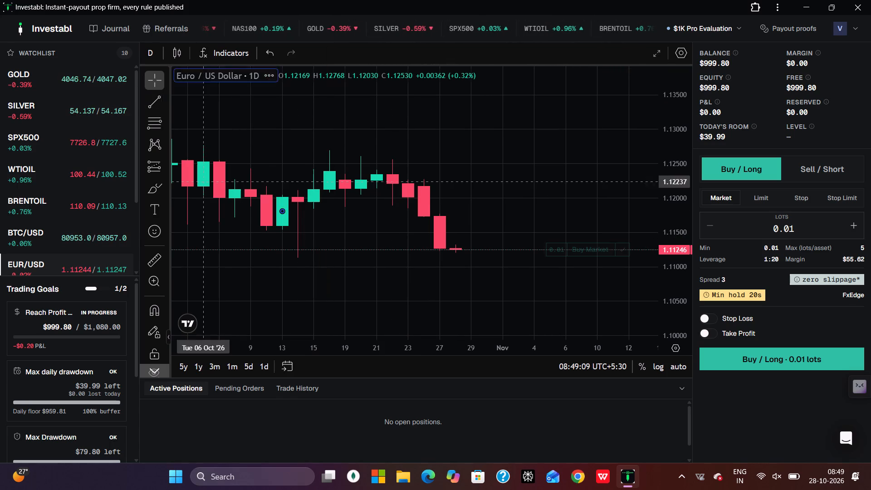
{"action": "left_click", "coordinate": [453, 250]}
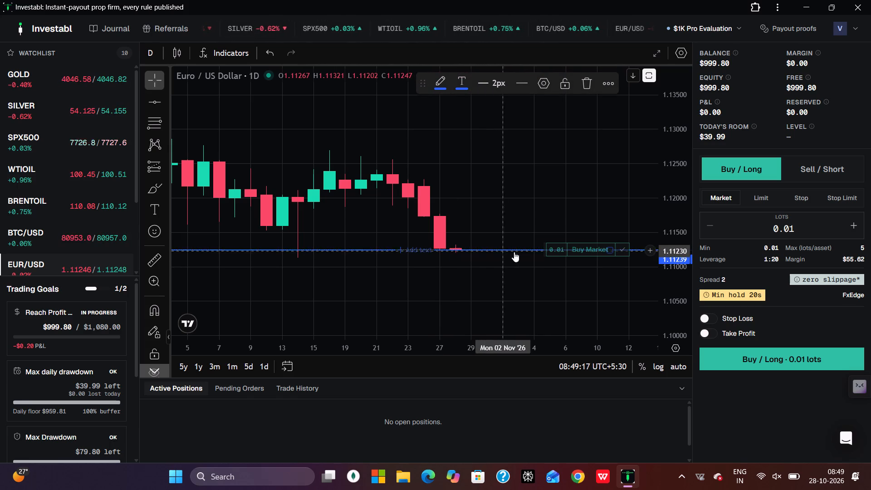
Switch the EUR/USD chart to the 5-minute timeframe.
{"action": "left_click", "coordinate": [179, 55]}
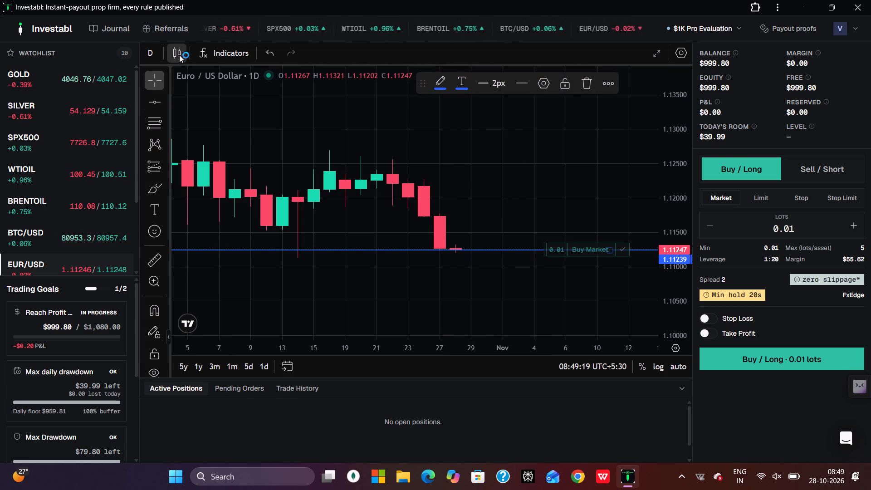
{"action": "left_click", "coordinate": [147, 57]}
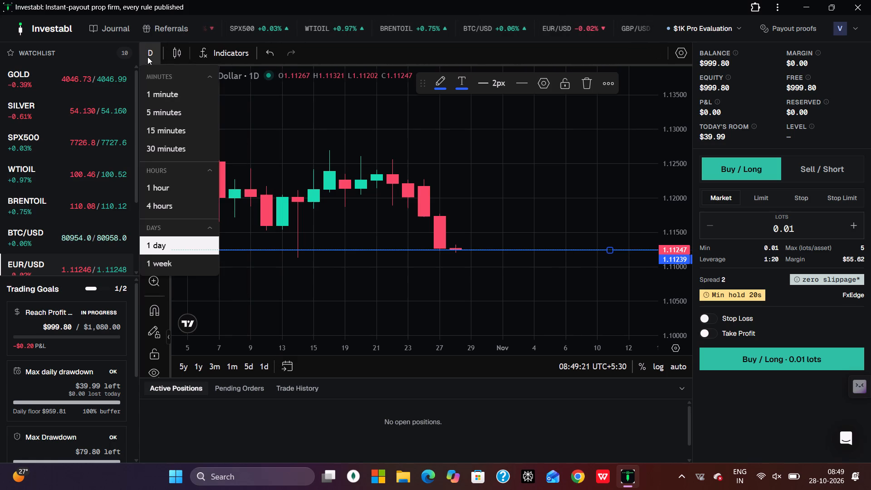
{"action": "left_click", "coordinate": [167, 113]}
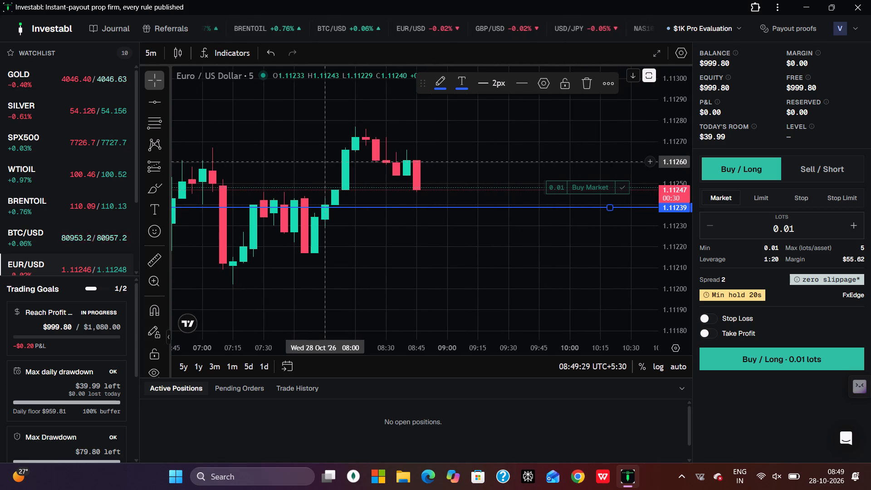
Examine the 5-minute EUR/USD price action around the horizontal line, from the earlier candles to the most recent ones.
{"action": "scroll", "coordinate": [325, 161], "scroll_direction": "right", "scroll_amount": 3}
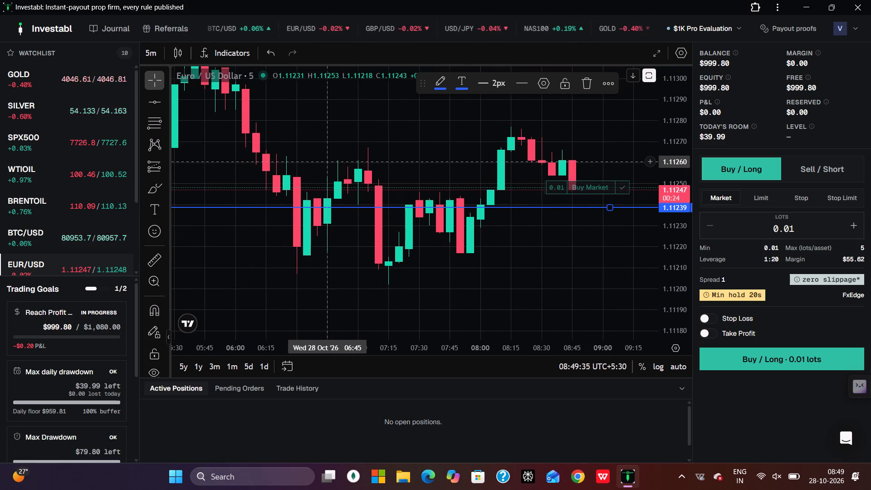
{"action": "scroll", "coordinate": [325, 161], "scroll_direction": "right", "scroll_amount": 9}
{"action": "scroll", "coordinate": [325, 161], "scroll_direction": "left", "scroll_amount": 3}
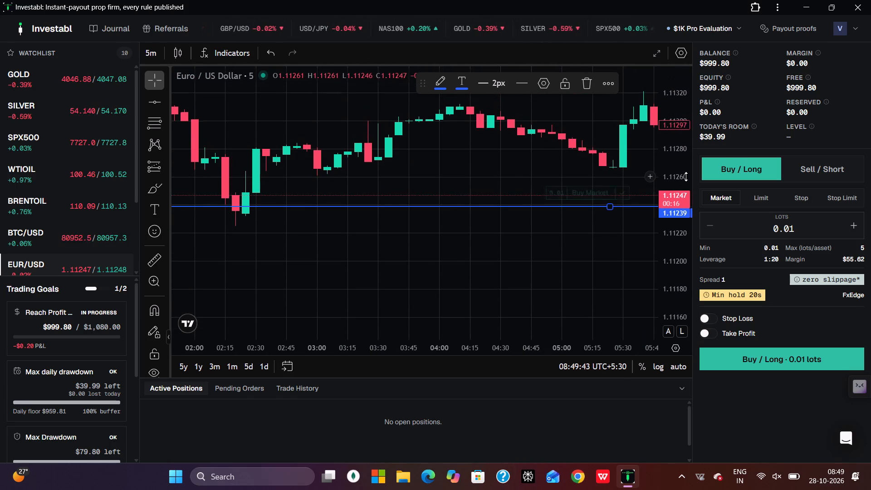
{"action": "left_click_drag", "start_coordinate": [524, 134], "coordinate": [551, 286]}
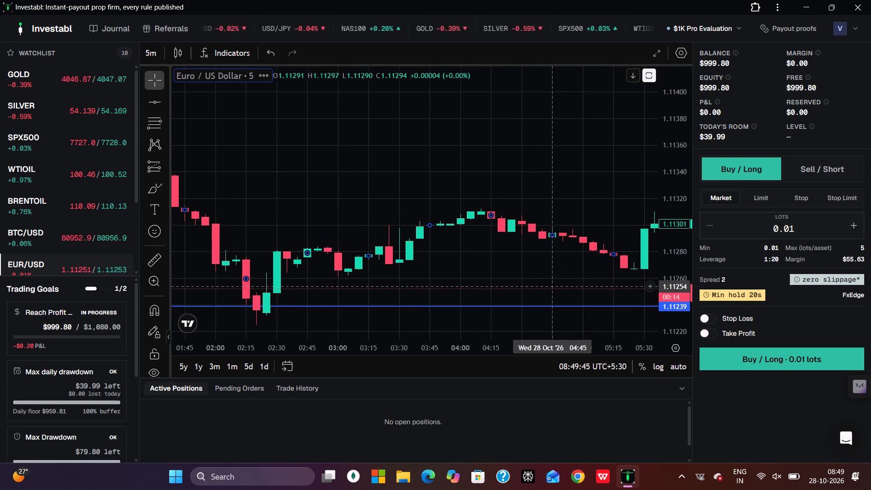
{"action": "left_click_drag", "start_coordinate": [551, 286], "coordinate": [566, 278]}
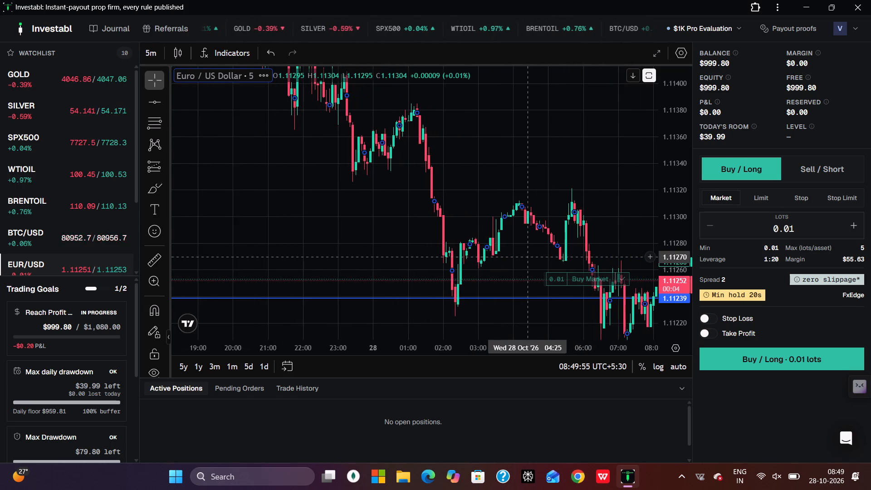
{"action": "scroll", "coordinate": [528, 256], "scroll_direction": "down", "scroll_amount": 1}
{"action": "scroll", "coordinate": [528, 256], "scroll_direction": "left", "scroll_amount": 3}
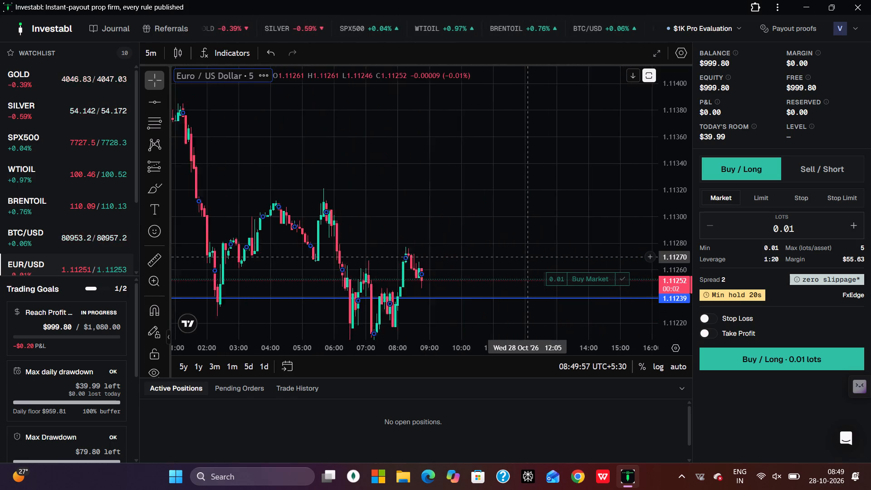
{"action": "scroll", "coordinate": [528, 256], "scroll_direction": "left", "scroll_amount": 1}
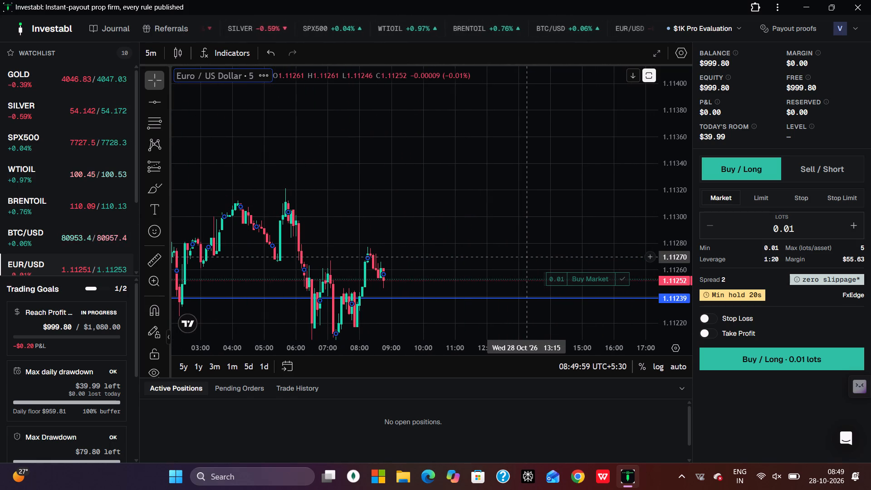
{"action": "scroll", "coordinate": [528, 256], "scroll_direction": "right", "scroll_amount": 2}
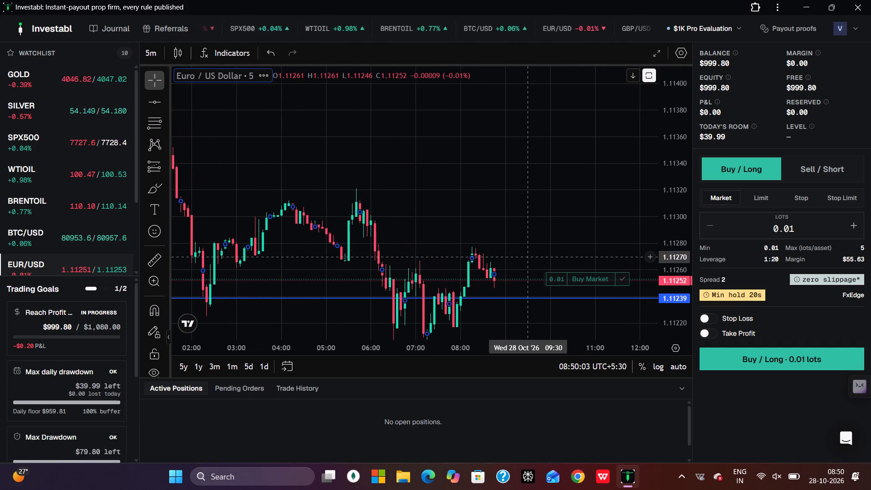
{"action": "scroll", "coordinate": [528, 256], "scroll_direction": "right", "scroll_amount": 1}
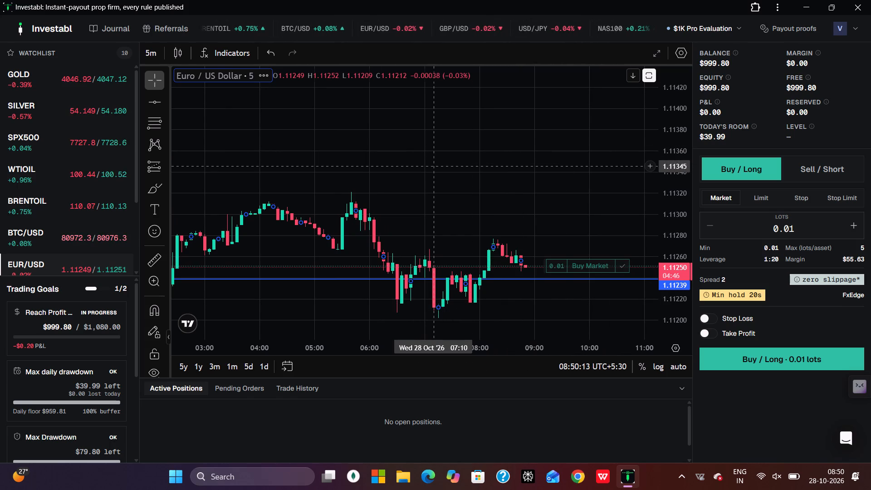
Switch the EUR/USD chart to the 1-minute timeframe.
{"action": "left_click", "coordinate": [153, 50]}
{"action": "left_click", "coordinate": [170, 88]}
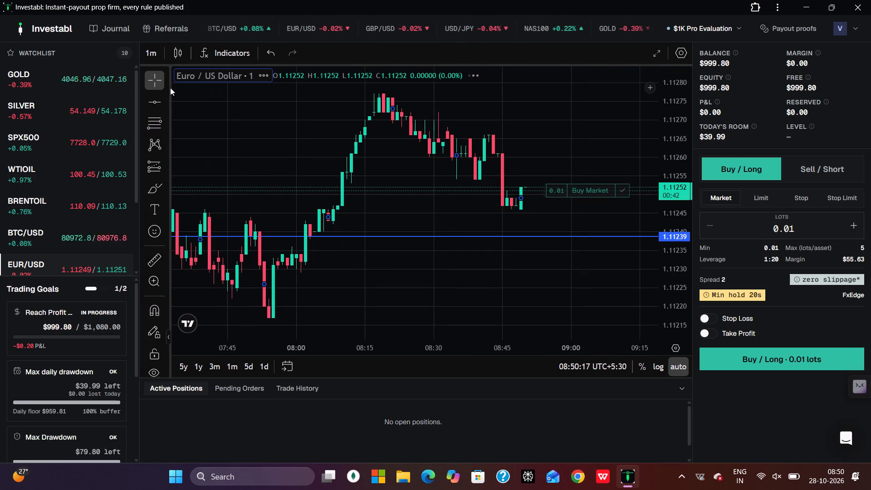
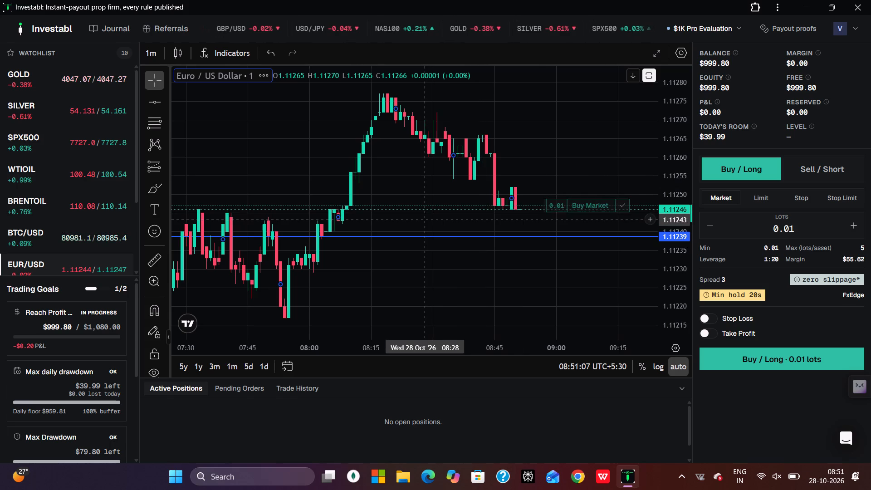
Switch from the 1-minute Investabl chart to the TradingView EUR/USD chart on Desktop 2.
{"action": "scroll", "coordinate": [425, 219], "scroll_direction": "right", "scroll_amount": 5}
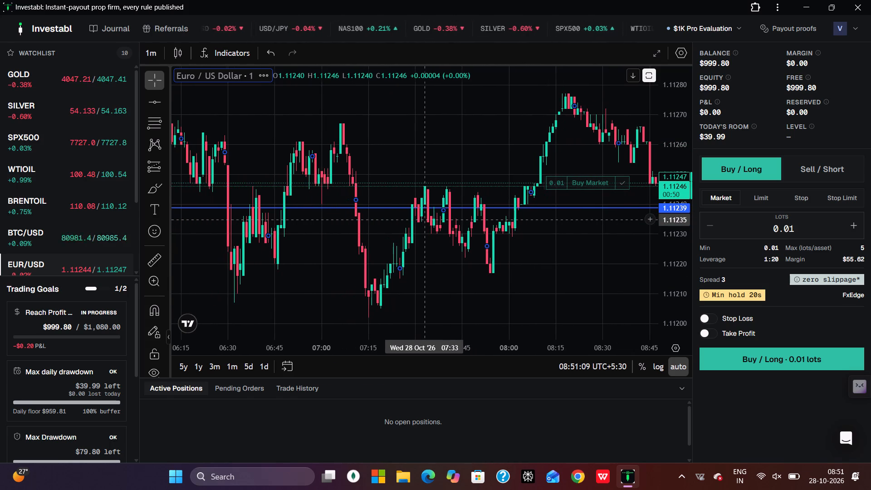
{"action": "scroll", "coordinate": [425, 219], "scroll_direction": "left", "scroll_amount": 4}
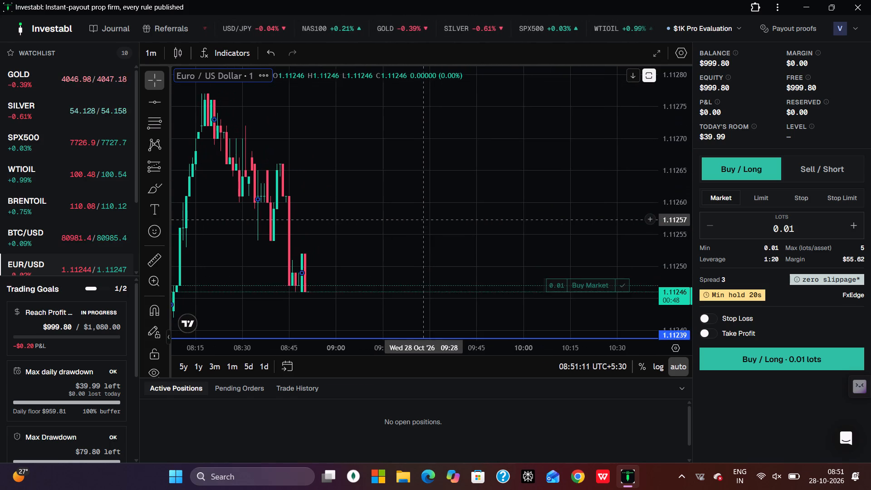
{"action": "scroll", "coordinate": [425, 219], "scroll_direction": "right", "scroll_amount": 4}
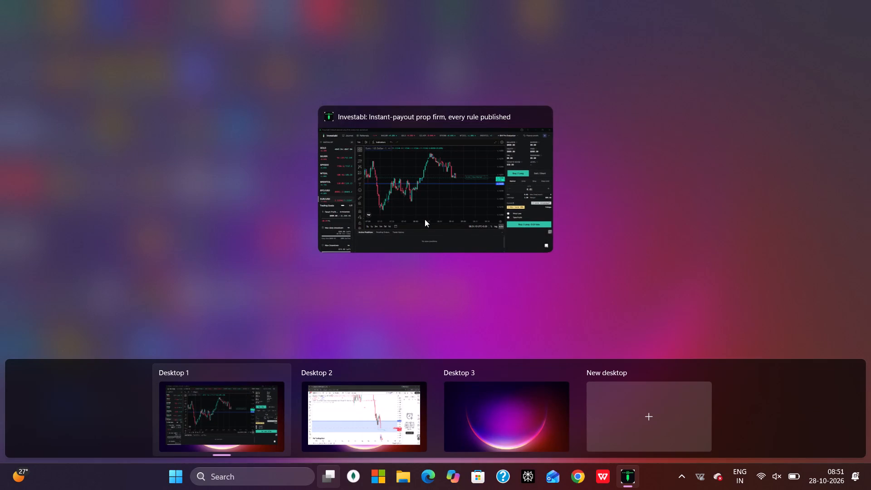
{"action": "left_click", "coordinate": [425, 219]}
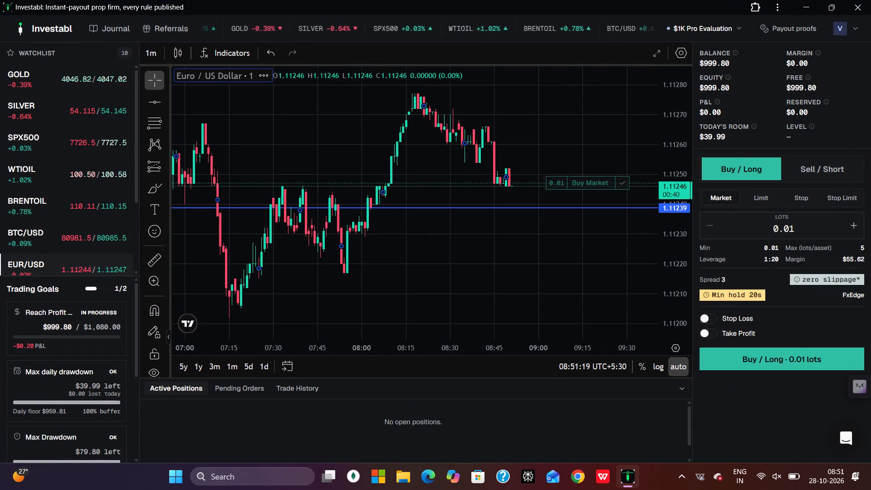
{"action": "left_click", "coordinate": [382, 378]}
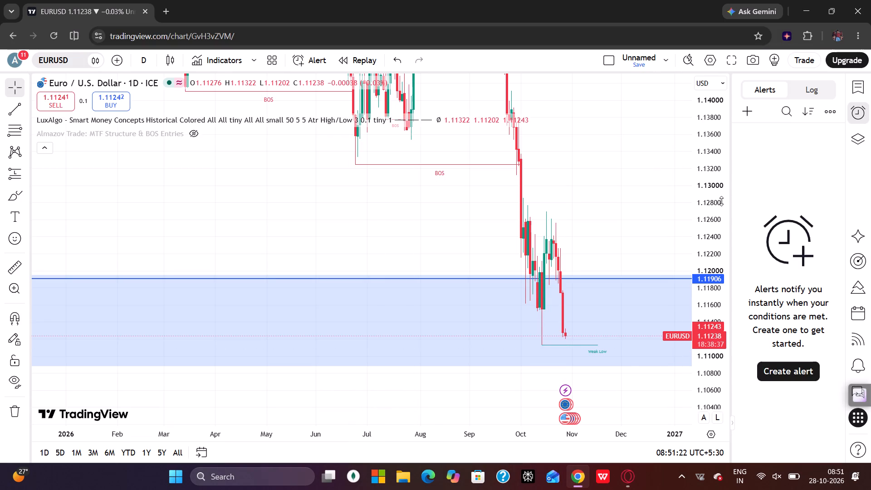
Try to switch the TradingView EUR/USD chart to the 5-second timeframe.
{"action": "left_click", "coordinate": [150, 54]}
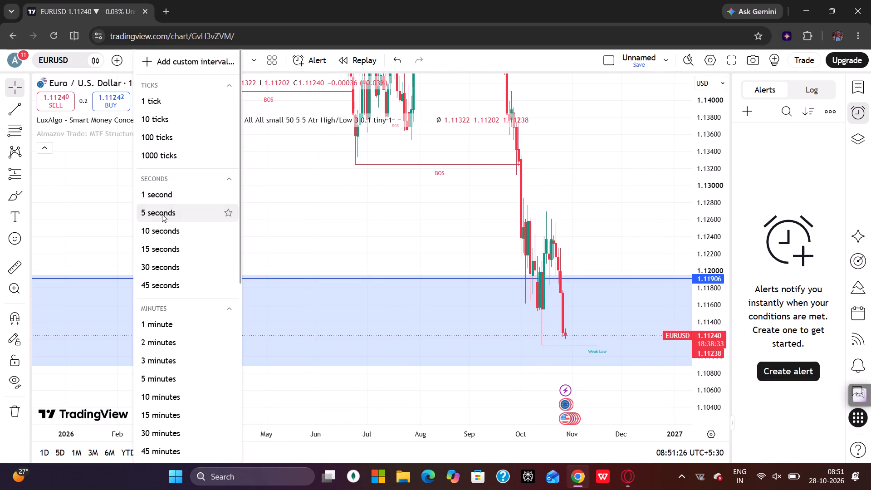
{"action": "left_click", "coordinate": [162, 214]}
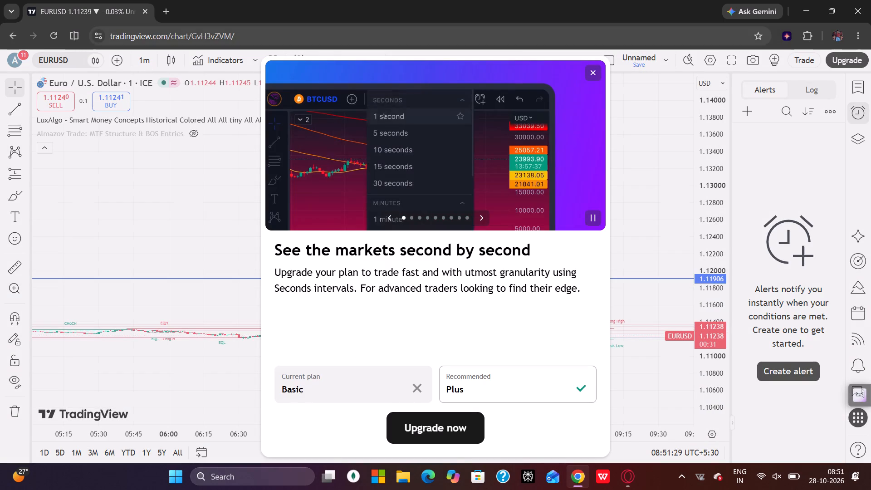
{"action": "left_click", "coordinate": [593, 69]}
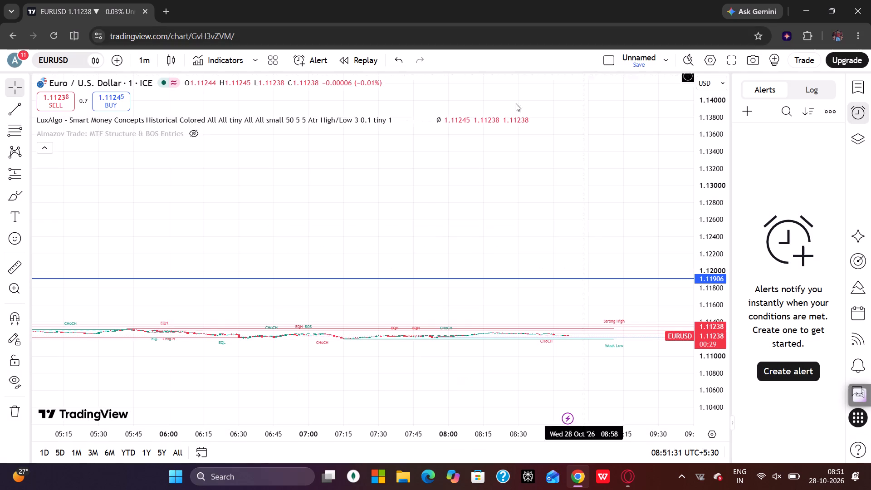
Switch the TradingView EUR/USD chart to the 5-minute timeframe and fit the price scale automatically to the candles.
{"action": "left_click", "coordinate": [148, 52]}
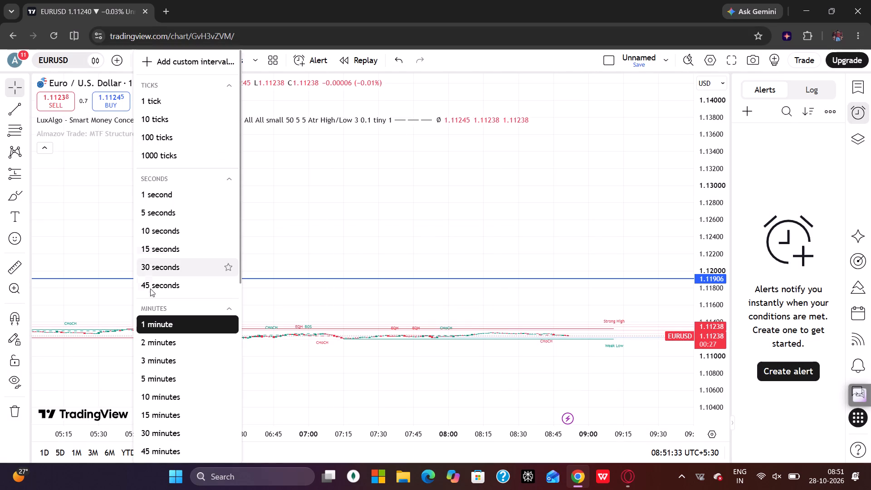
{"action": "left_click", "coordinate": [151, 372]}
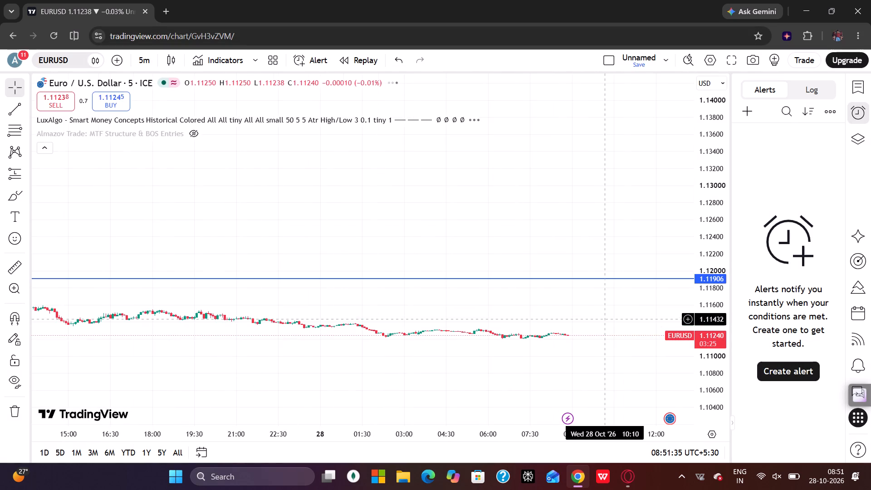
{"action": "left_click", "coordinate": [705, 418]}
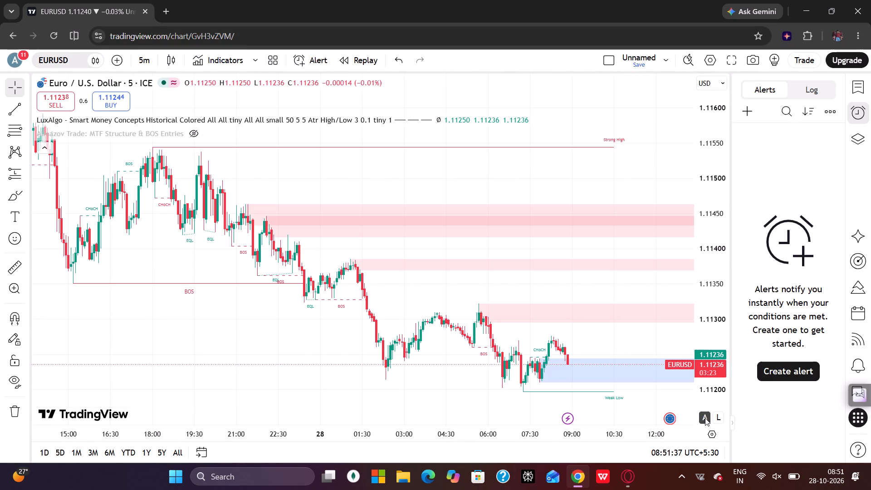
{"action": "scroll", "coordinate": [634, 344], "scroll_direction": "left", "scroll_amount": 3}
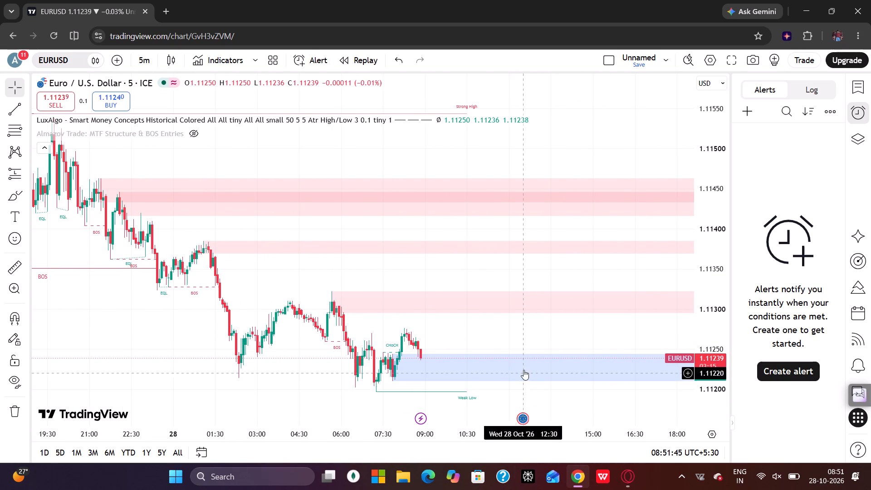
Return to Investabl on Desktop 1 and examine the latest 1-minute EUR/USD candles around the horizontal line.
{"action": "left_click", "coordinate": [235, 435]}
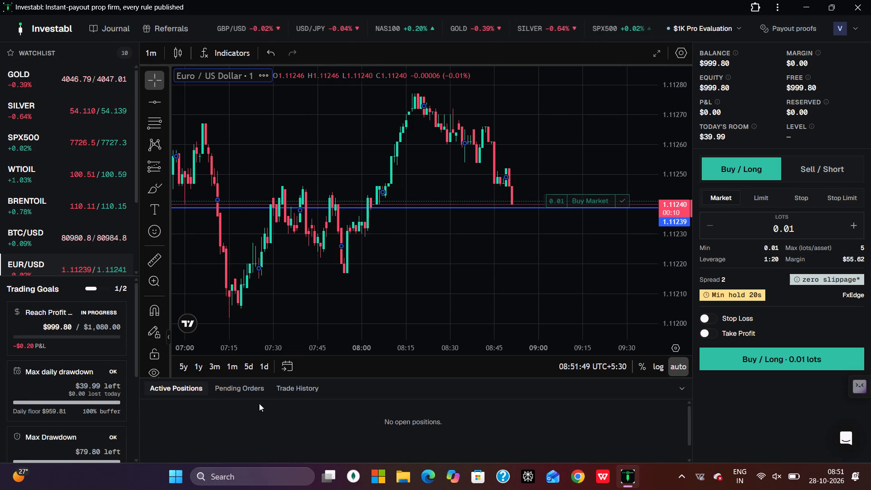
{"action": "scroll", "coordinate": [493, 262], "scroll_direction": "left", "scroll_amount": 1}
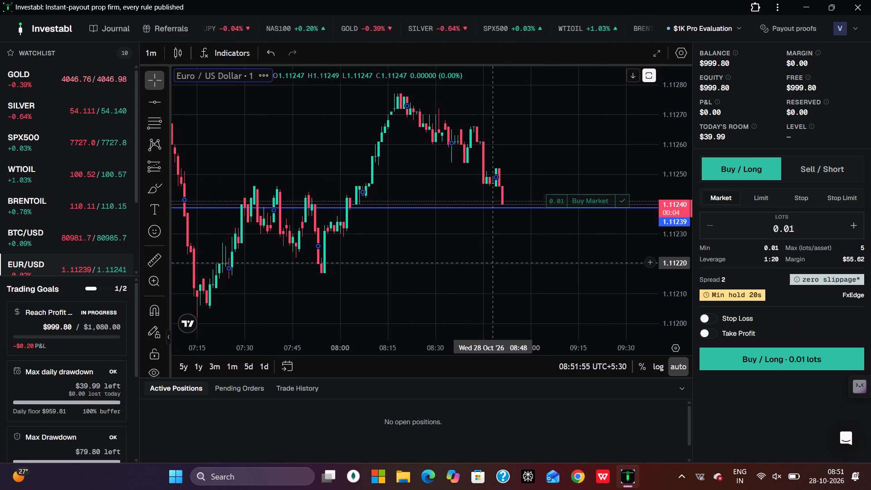
{"action": "scroll", "coordinate": [493, 262], "scroll_direction": "right", "scroll_amount": 1}
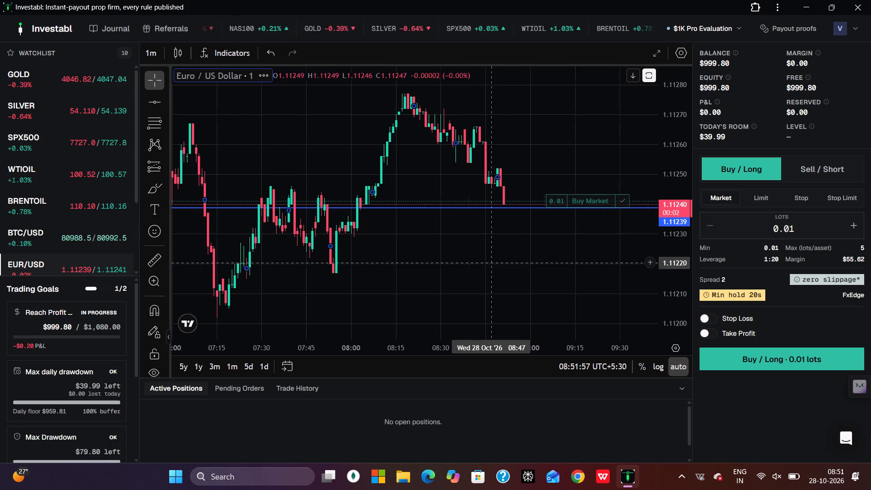
{"action": "scroll", "coordinate": [493, 262], "scroll_direction": "right", "scroll_amount": 1}
{"action": "scroll", "coordinate": [493, 262], "scroll_direction": "left", "scroll_amount": 1}
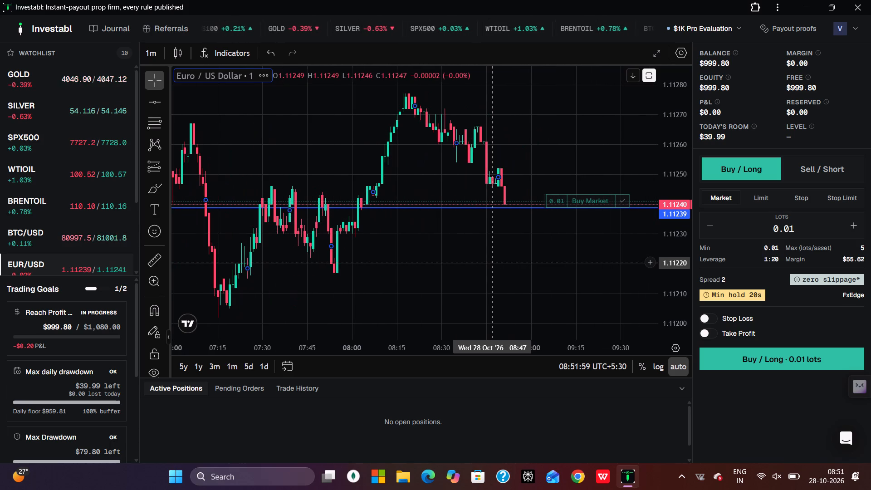
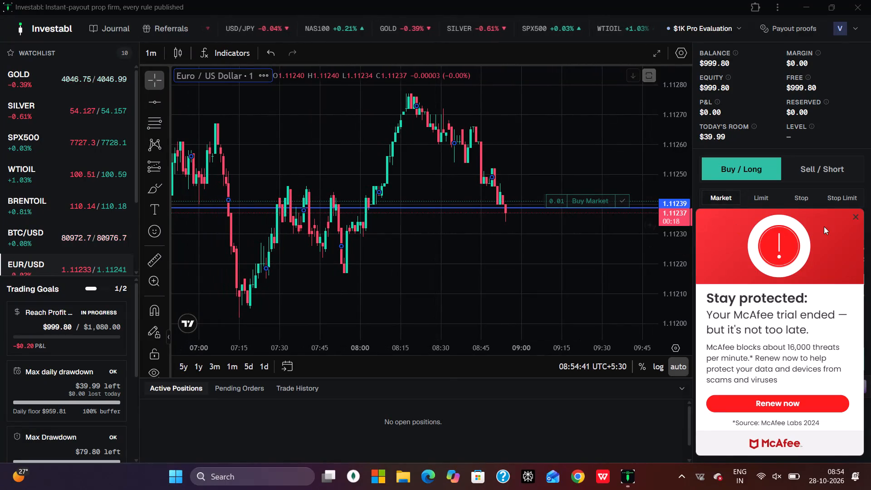
Dismiss the McAfee trial-ended notification covering the order form.
{"action": "left_click", "coordinate": [856, 213]}
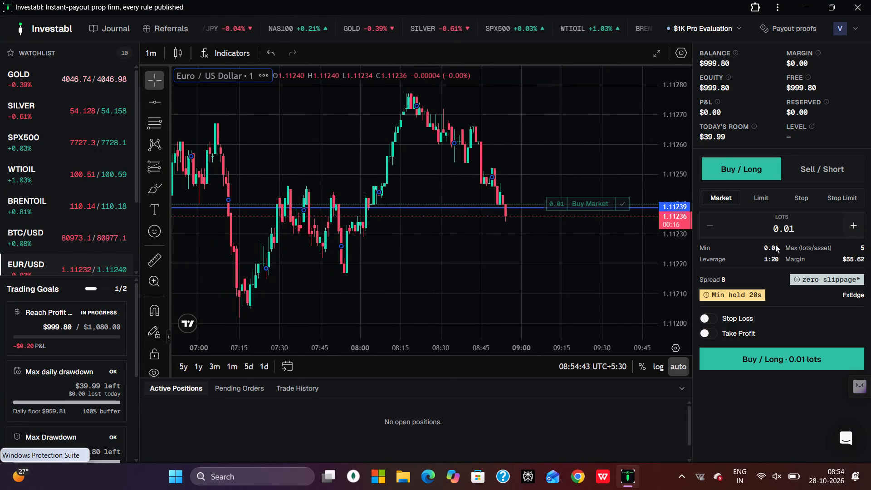
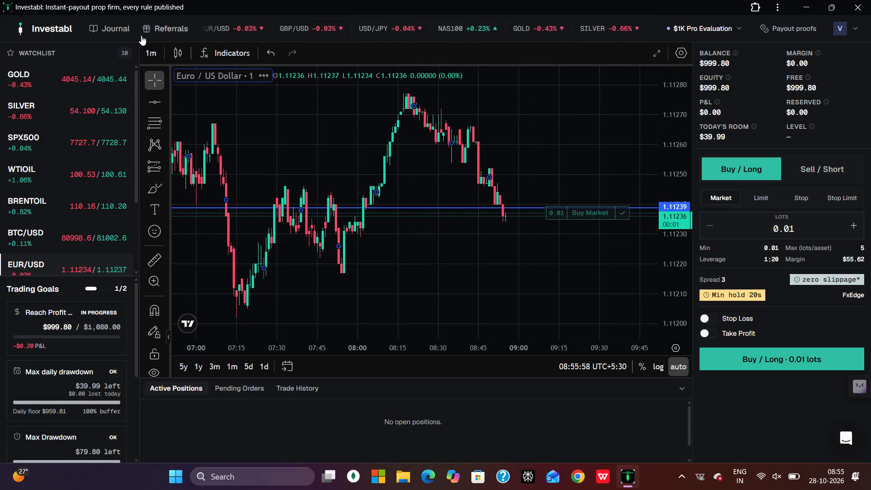
Switch the EUR/USD chart to the 5-minute timeframe and examine the price structure around the 1.11239 line.
{"action": "left_click", "coordinate": [149, 48]}
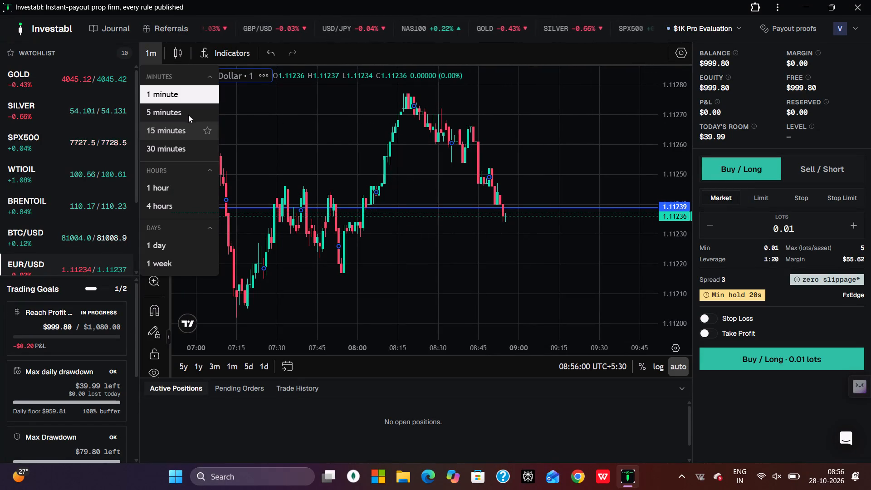
{"action": "left_click", "coordinate": [177, 112]}
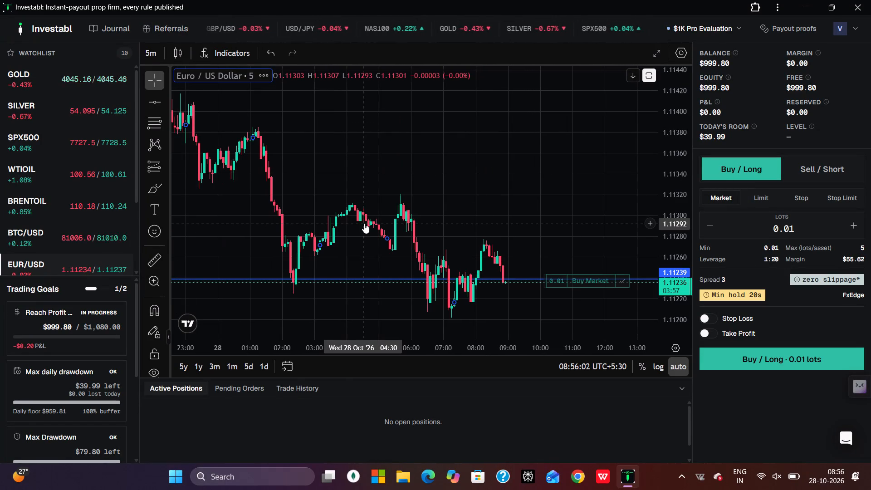
{"action": "scroll", "coordinate": [364, 223], "scroll_direction": "left", "scroll_amount": 1}
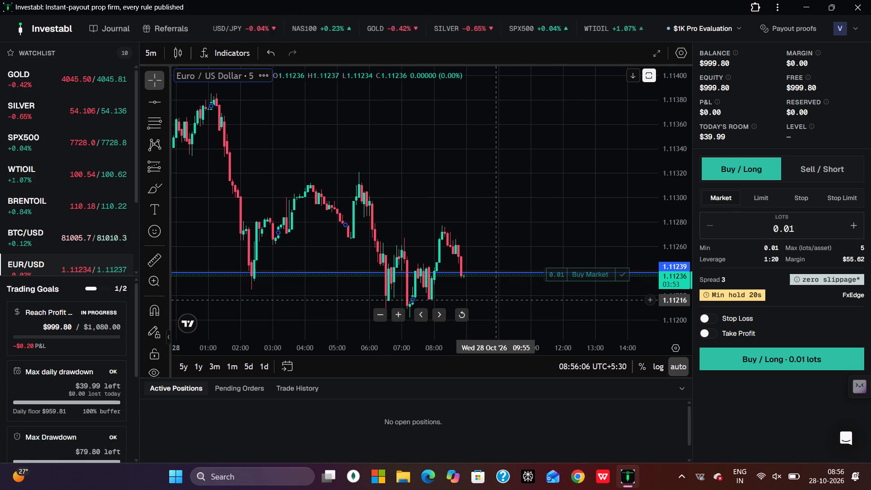
Return the EUR/USD chart to the 1-minute timeframe and examine recent candles around the 1.11239 line.
{"action": "left_click", "coordinate": [152, 53]}
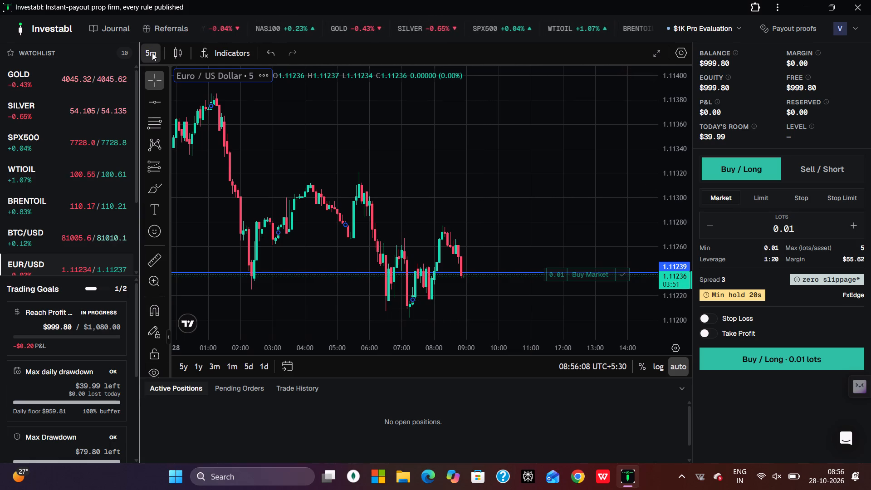
{"action": "left_click", "coordinate": [171, 92]}
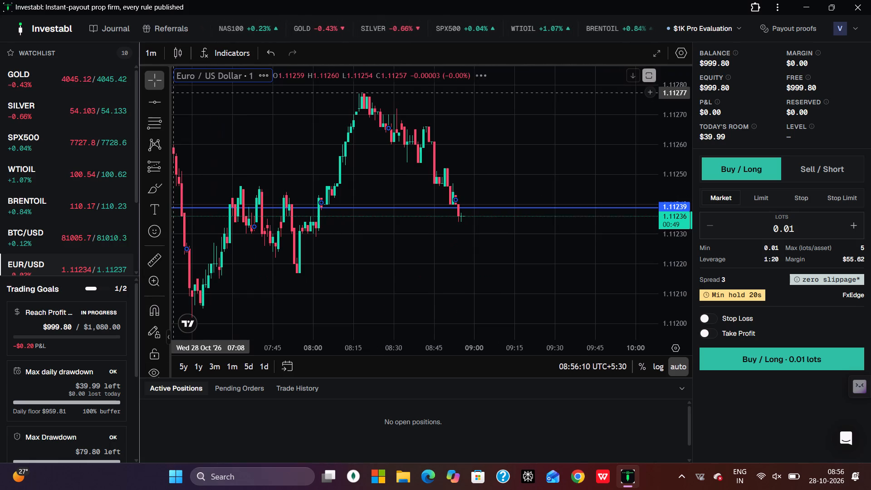
{"action": "scroll", "coordinate": [491, 214], "scroll_direction": "right", "scroll_amount": 2}
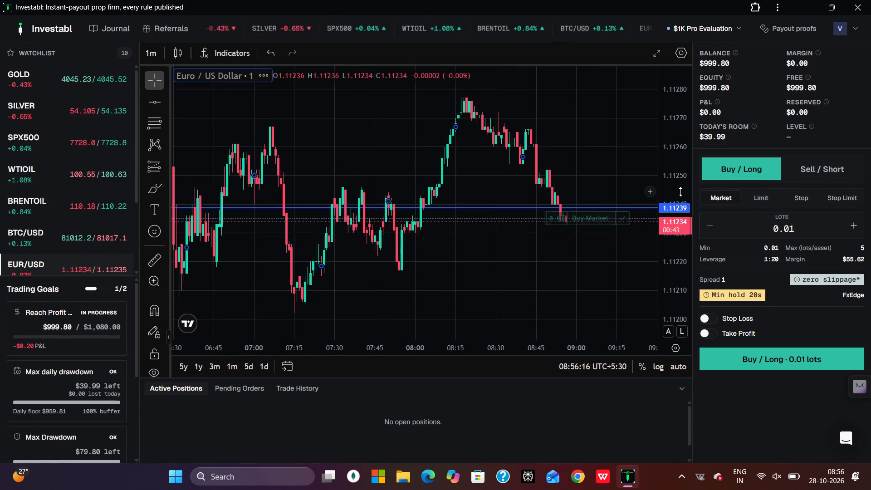
{"action": "scroll", "coordinate": [577, 244], "scroll_direction": "left", "scroll_amount": 3}
{"action": "scroll", "coordinate": [577, 244], "scroll_direction": "right", "scroll_amount": 1}
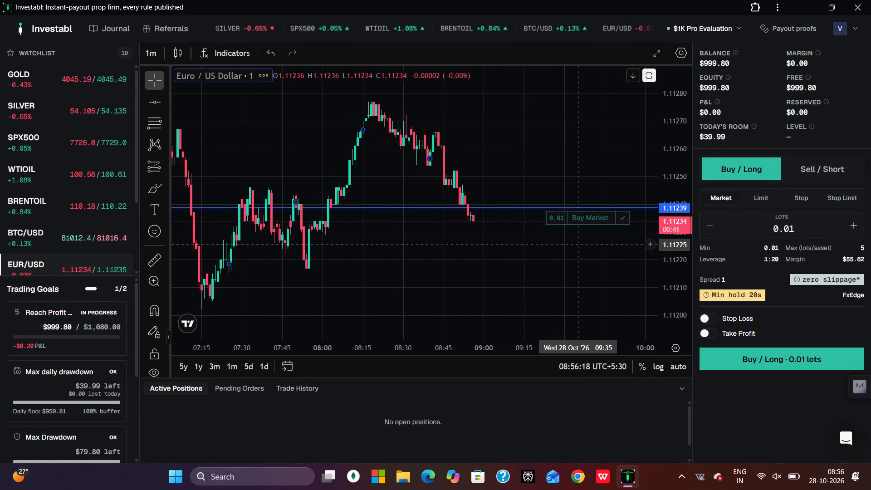
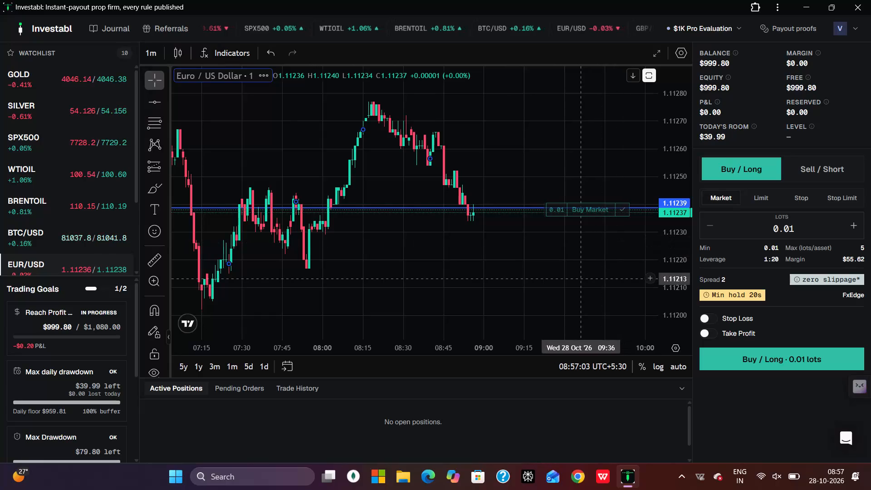
Examine recent EUR/USD candles on the 1-minute chart around the 1.11239 line, including the earlier morning price action.
{"action": "scroll", "coordinate": [579, 278], "scroll_direction": "left", "scroll_amount": 1}
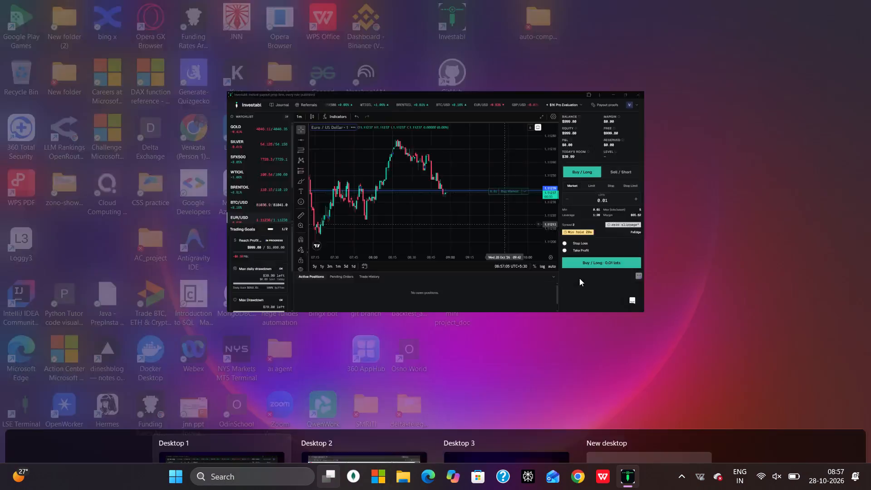
{"action": "left_click", "coordinate": [402, 381]}
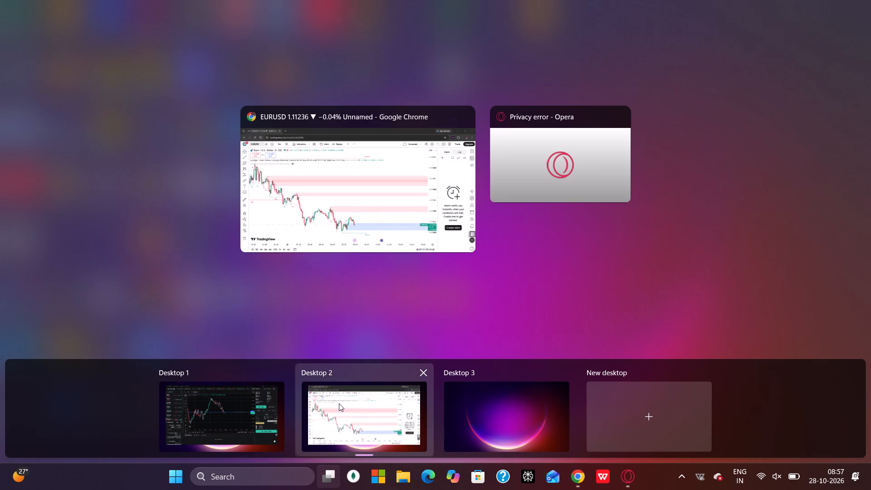
{"action": "left_click", "coordinate": [271, 432]}
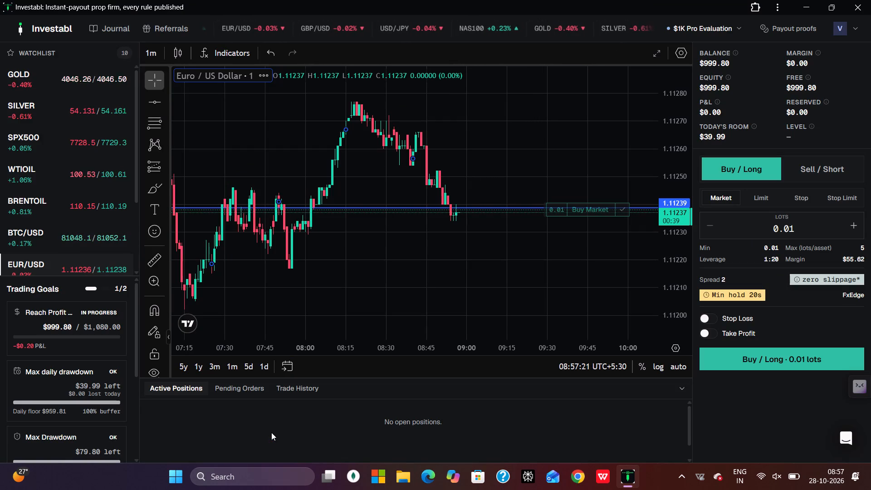
{"action": "scroll", "coordinate": [478, 255], "scroll_direction": "left", "scroll_amount": 3}
{"action": "scroll", "coordinate": [478, 255], "scroll_direction": "right", "scroll_amount": 6}
{"action": "scroll", "coordinate": [478, 255], "scroll_direction": "left", "scroll_amount": 4}
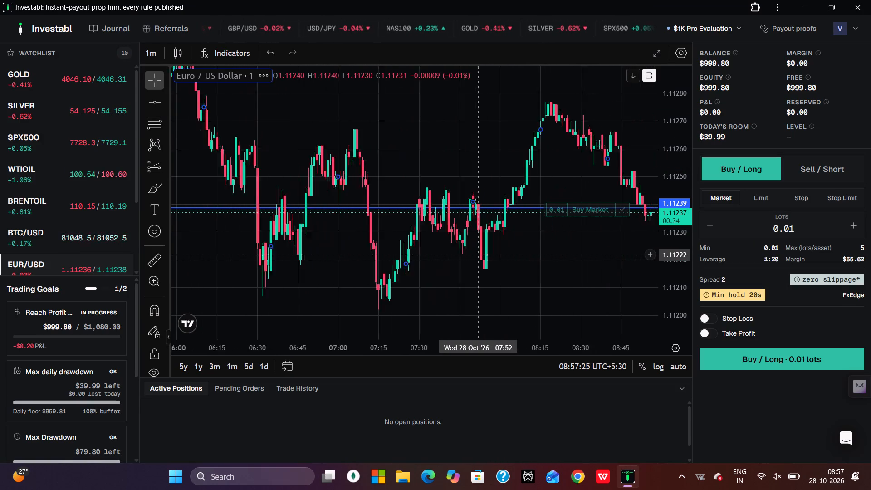
{"action": "scroll", "coordinate": [478, 255], "scroll_direction": "left", "scroll_amount": 2}
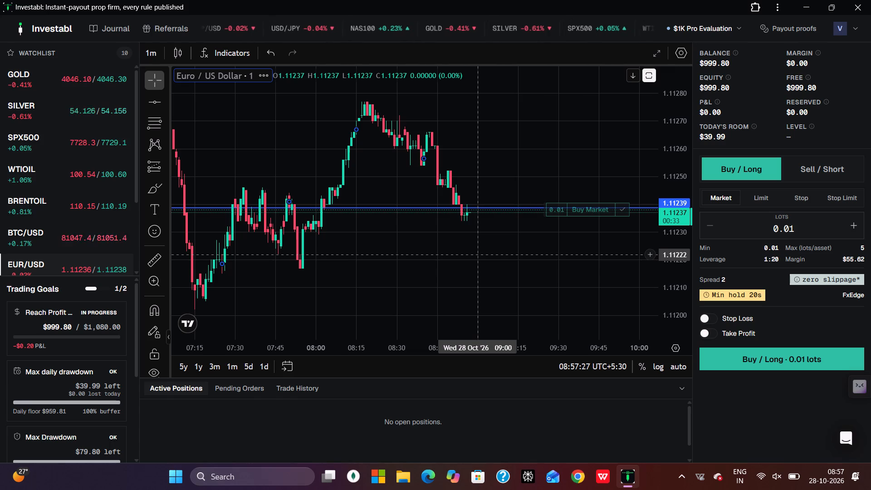
Switch to TradingView and load the Gold chart from the watchlist.
{"action": "left_click", "coordinate": [388, 402]}
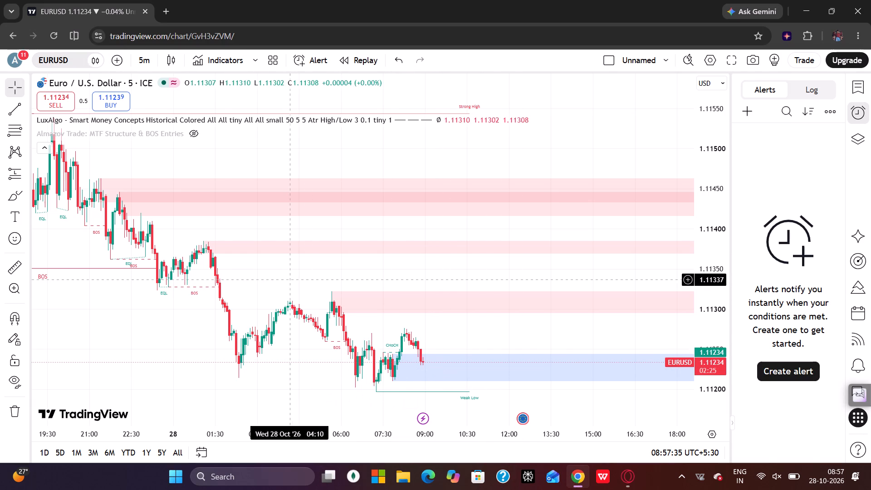
{"action": "left_click", "coordinate": [69, 61]}
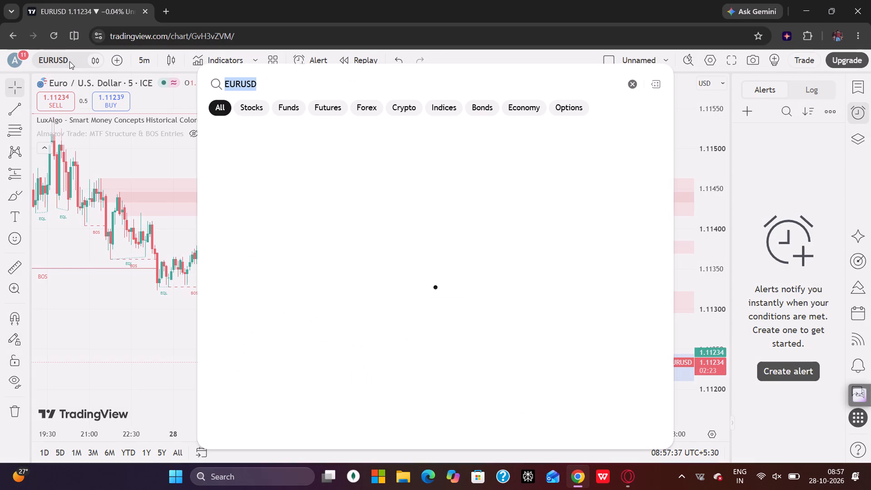
{"action": "left_click", "coordinate": [114, 211]}
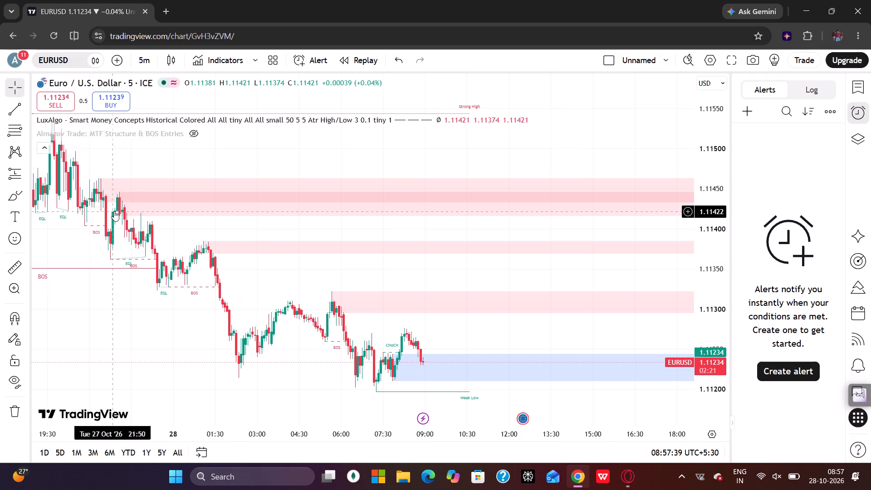
{"action": "left_click", "coordinate": [847, 86]}
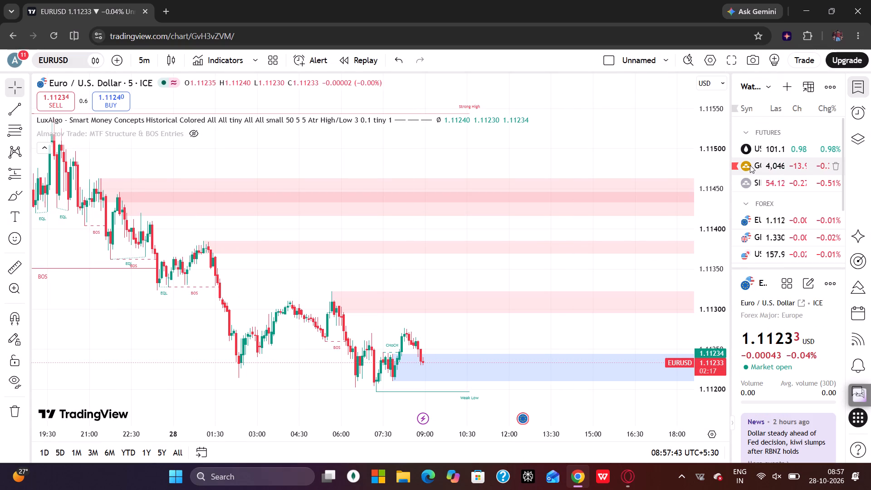
{"action": "left_click", "coordinate": [750, 165]}
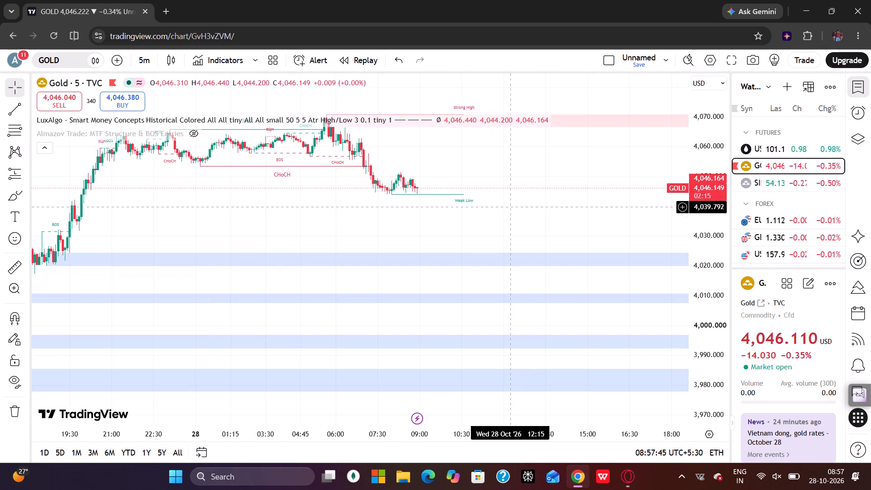
Examine Gold's 5-minute structure back to the previous sessions, including the marked zones, BOS and CHoCH levels.
{"action": "scroll", "coordinate": [509, 207], "scroll_direction": "right", "scroll_amount": 1}
{"action": "scroll", "coordinate": [509, 207], "scroll_direction": "down", "scroll_amount": 1}
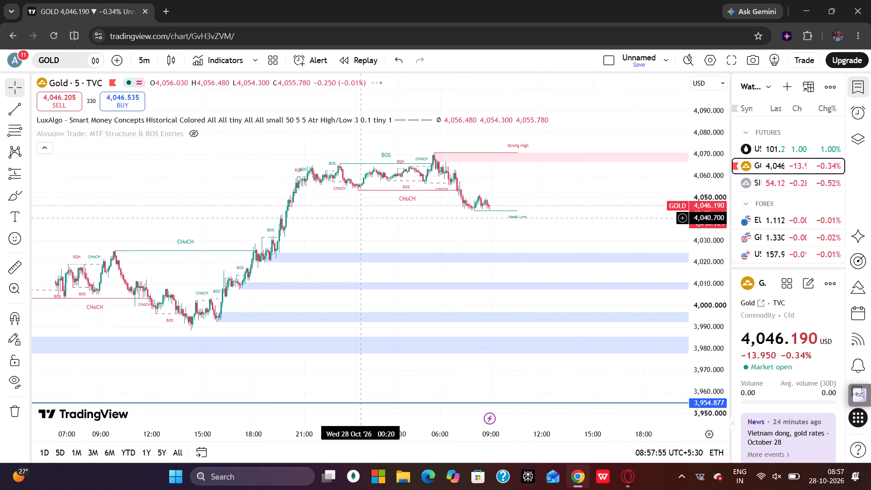
{"action": "scroll", "coordinate": [361, 217], "scroll_direction": "right", "scroll_amount": 6}
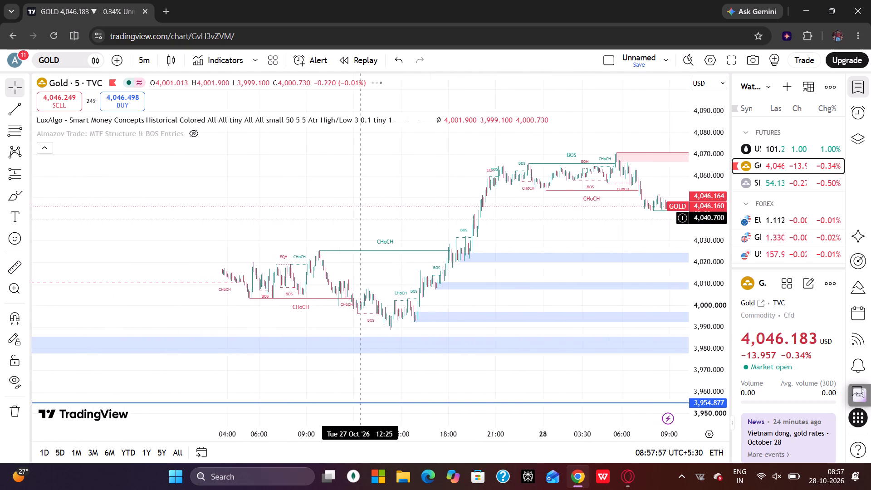
{"action": "scroll", "coordinate": [361, 217], "scroll_direction": "right", "scroll_amount": 6}
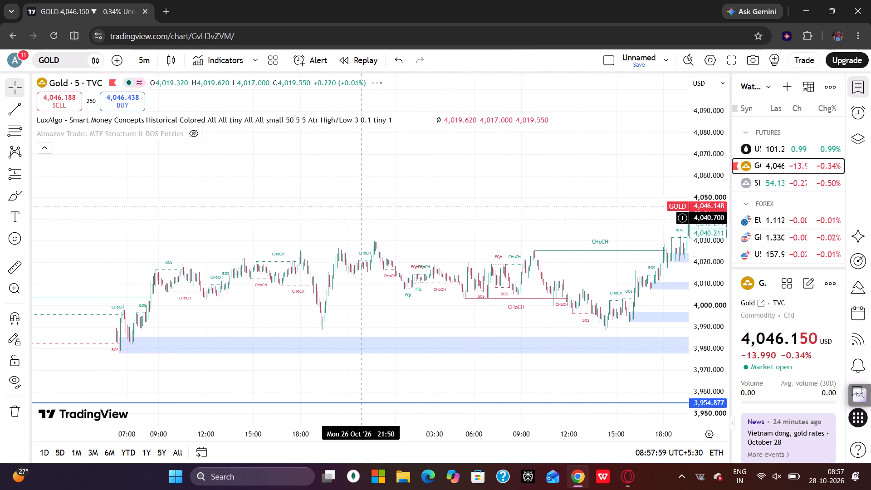
{"action": "scroll", "coordinate": [361, 217], "scroll_direction": "right", "scroll_amount": 4}
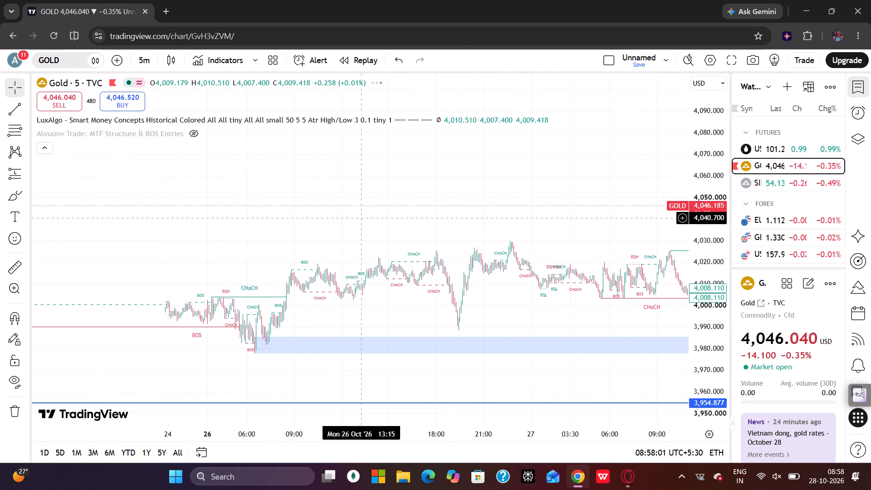
{"action": "scroll", "coordinate": [361, 217], "scroll_direction": "left", "scroll_amount": 1}
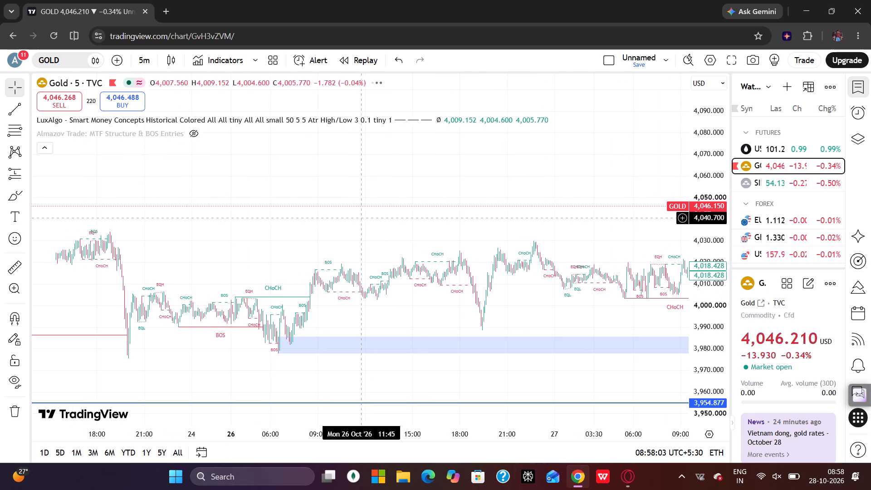
{"action": "scroll", "coordinate": [361, 217], "scroll_direction": "left", "scroll_amount": 4}
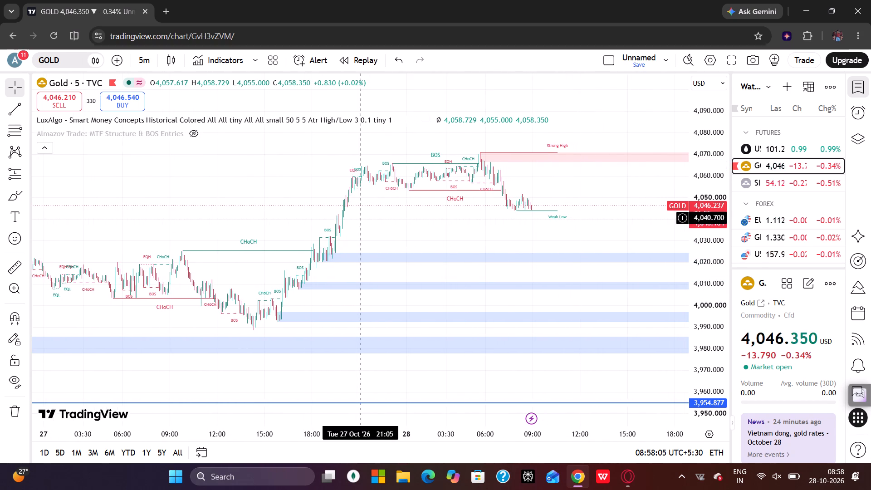
{"action": "scroll", "coordinate": [361, 217], "scroll_direction": "left", "scroll_amount": 3}
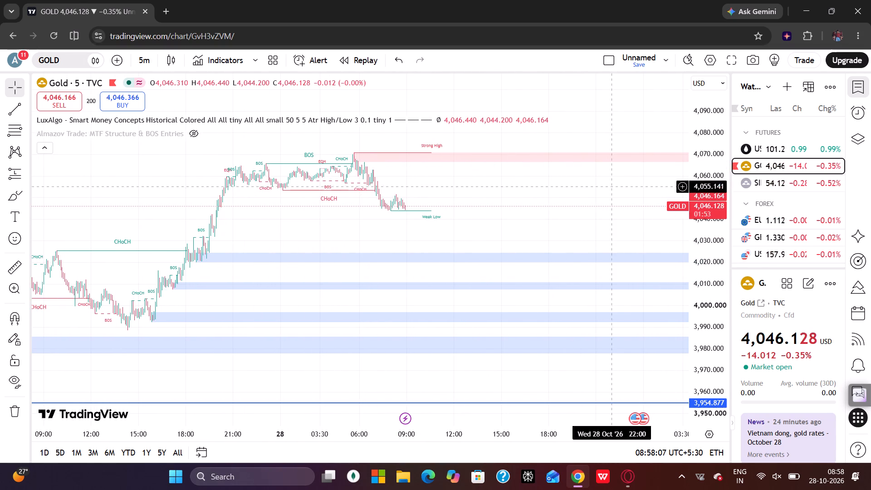
Switch the Gold chart to the 1-day timeframe, auto-fit its price scale and examine the daily structure.
{"action": "left_click", "coordinate": [140, 55]}
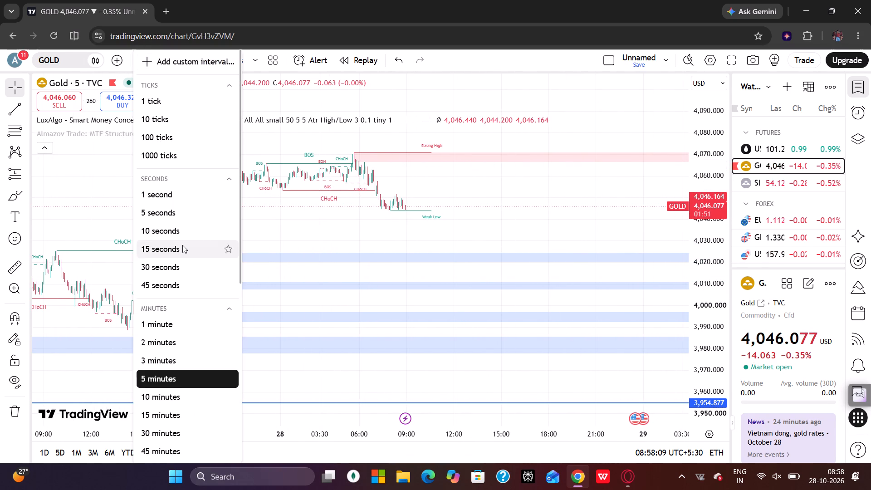
{"action": "scroll", "coordinate": [182, 245], "scroll_direction": "down", "scroll_amount": 2}
{"action": "scroll", "coordinate": [157, 372], "scroll_direction": "down", "scroll_amount": 1}
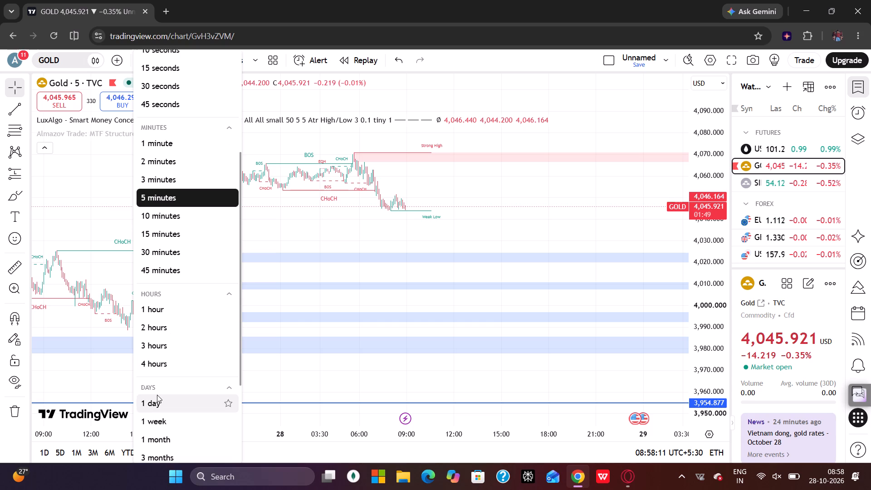
{"action": "left_click", "coordinate": [157, 395]}
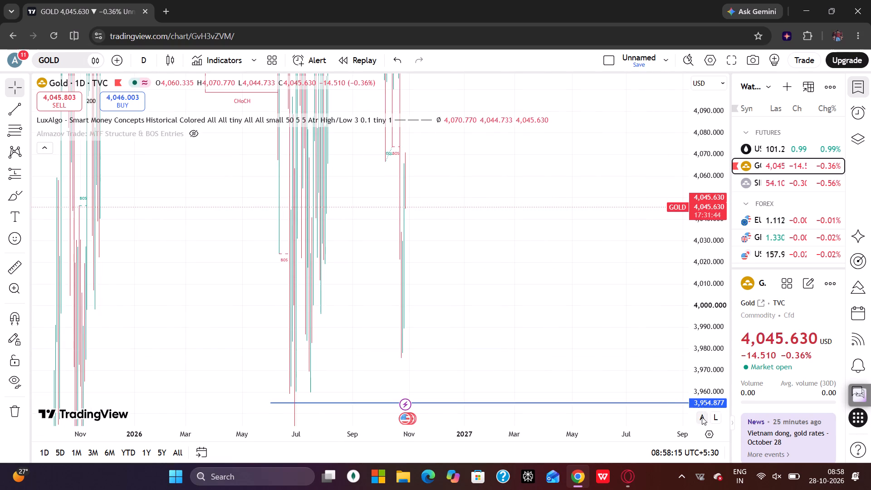
{"action": "left_click", "coordinate": [702, 417]}
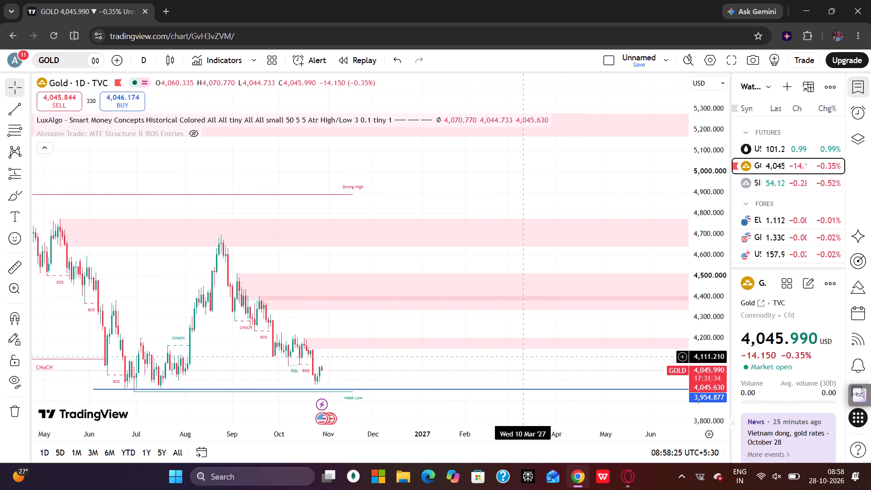
Return the Gold chart to the 5-minute timeframe and examine the latest price swing against the marked zones.
{"action": "left_click", "coordinate": [148, 61]}
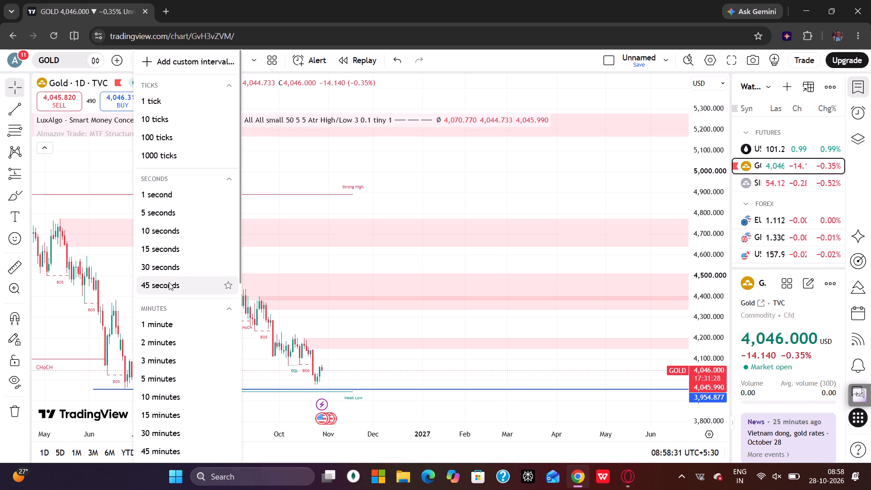
{"action": "left_click", "coordinate": [157, 373]}
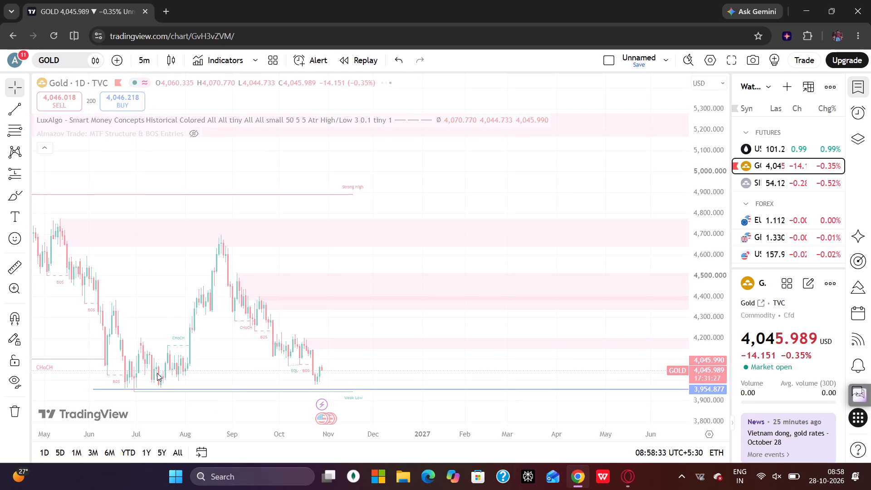
{"action": "scroll", "coordinate": [303, 166], "scroll_direction": "right", "scroll_amount": 1}
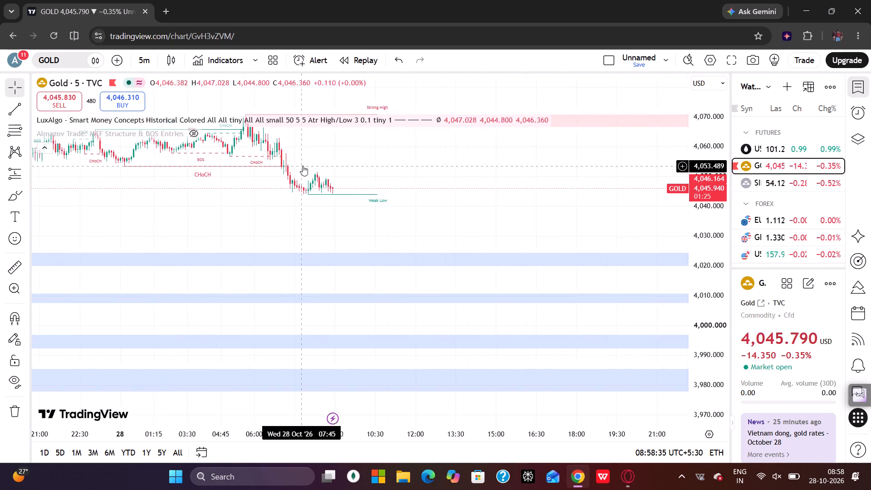
{"action": "scroll", "coordinate": [303, 166], "scroll_direction": "right", "scroll_amount": 2}
{"action": "scroll", "coordinate": [303, 166], "scroll_direction": "down", "scroll_amount": 1}
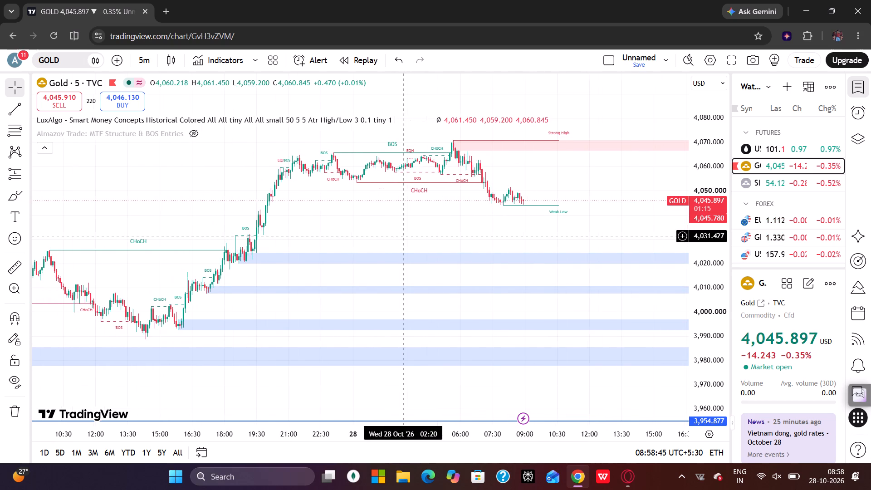
Switch back to Investabl and examine the EUR/USD 1-minute candles around the 1.11239 line.
{"action": "left_click", "coordinate": [229, 387]}
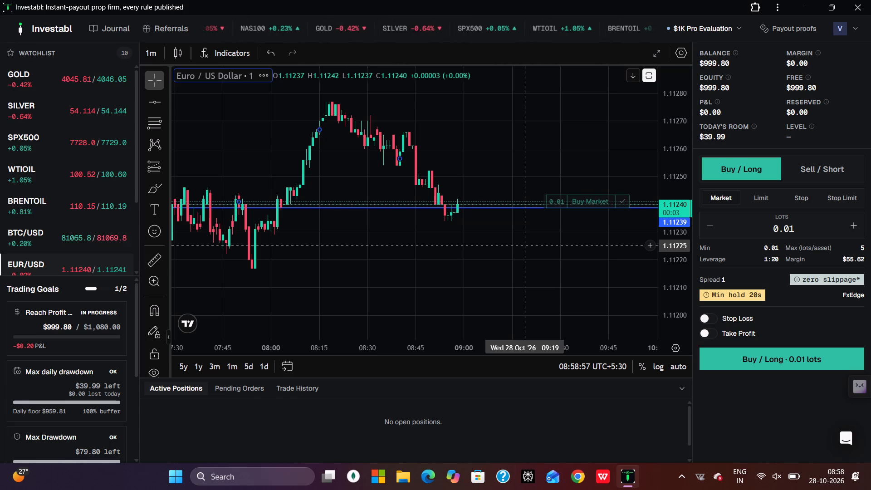
{"action": "scroll", "coordinate": [525, 245], "scroll_direction": "right", "scroll_amount": 3}
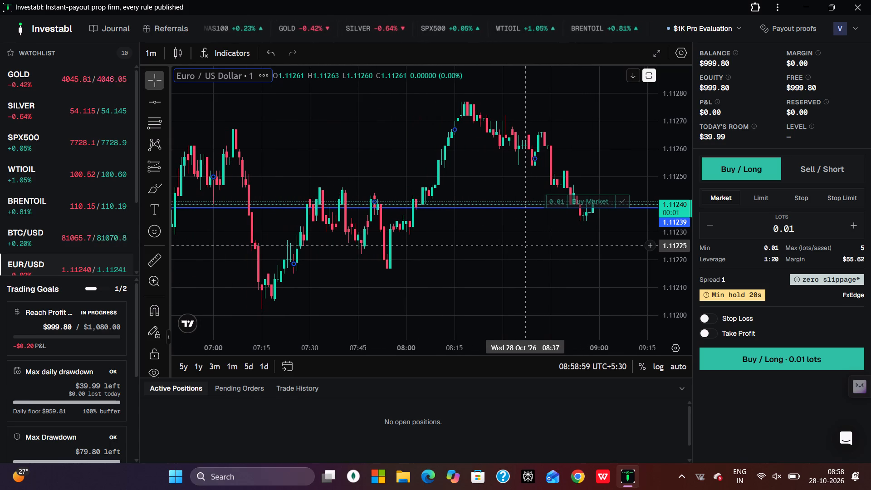
{"action": "scroll", "coordinate": [525, 245], "scroll_direction": "left", "scroll_amount": 1}
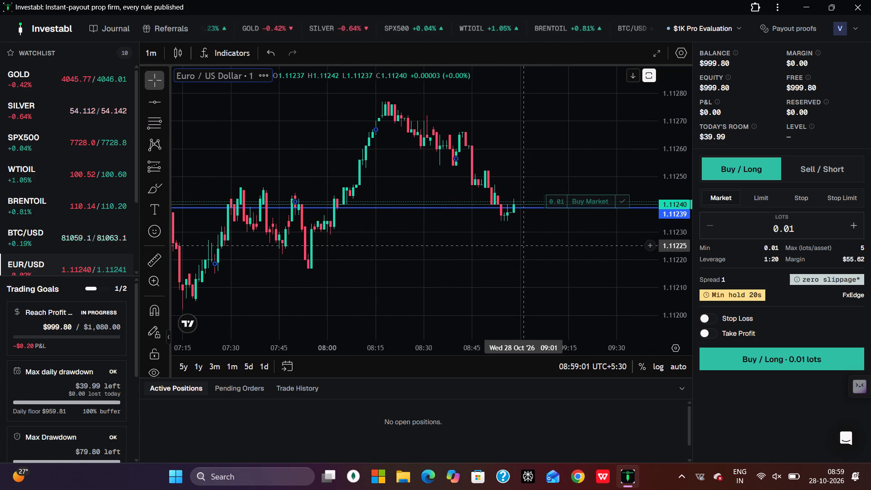
{"action": "scroll", "coordinate": [525, 245], "scroll_direction": "right", "scroll_amount": 5}
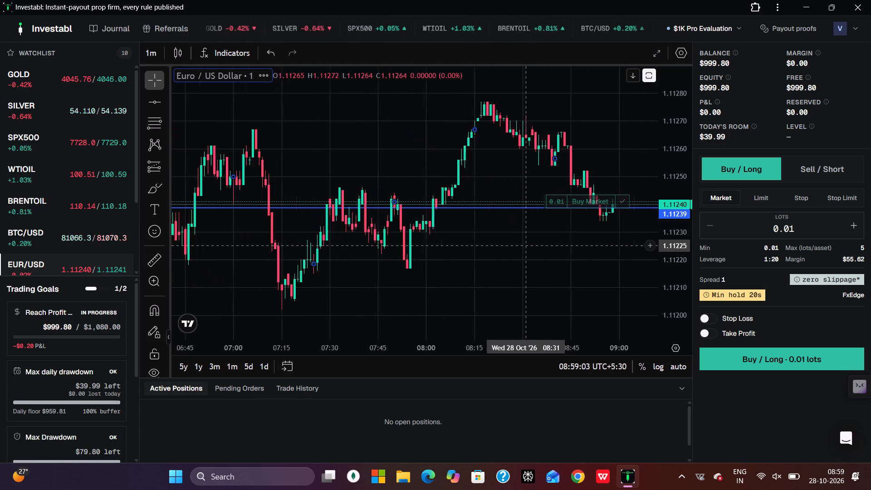
{"action": "scroll", "coordinate": [525, 245], "scroll_direction": "right", "scroll_amount": 1}
{"action": "scroll", "coordinate": [525, 245], "scroll_direction": "left", "scroll_amount": 1}
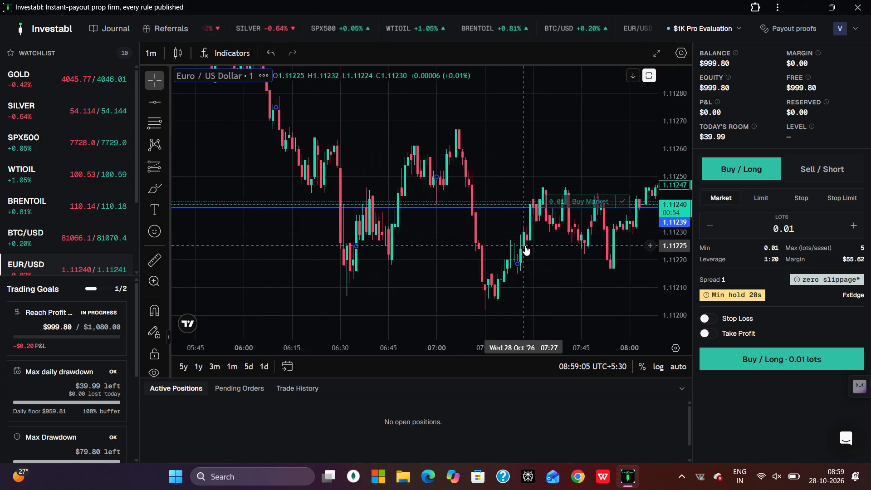
{"action": "scroll", "coordinate": [525, 245], "scroll_direction": "left", "scroll_amount": 2}
{"action": "scroll", "coordinate": [525, 245], "scroll_direction": "right", "scroll_amount": 4}
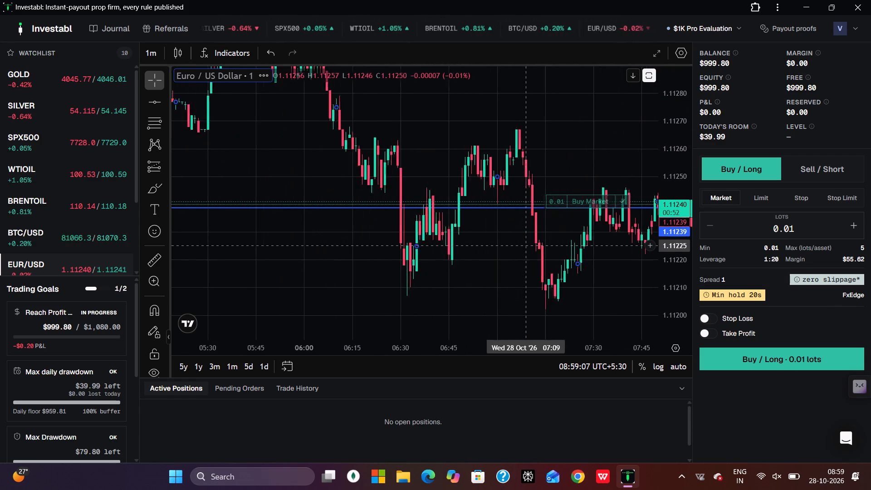
{"action": "scroll", "coordinate": [525, 245], "scroll_direction": "right", "scroll_amount": 2}
Switch the EUR/USD chart to the 5-minute timeframe and examine the price structure around the 1.11239 line.
{"action": "left_click", "coordinate": [154, 48]}
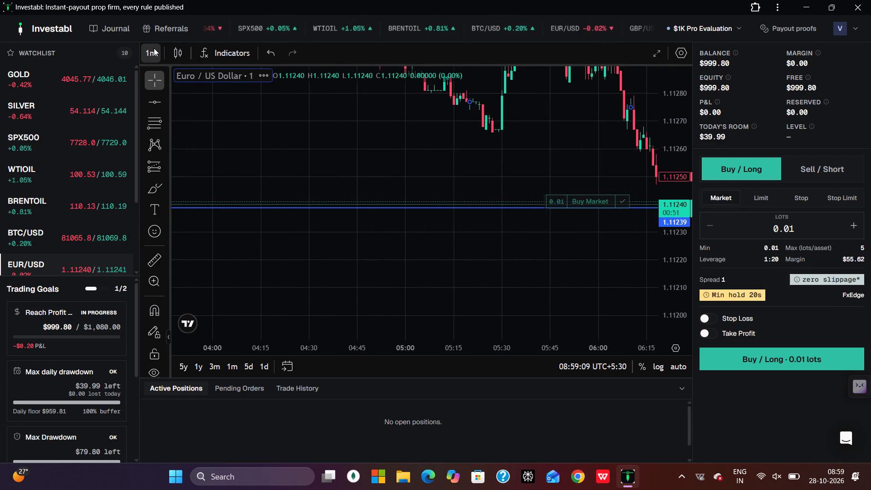
{"action": "left_click", "coordinate": [165, 114]}
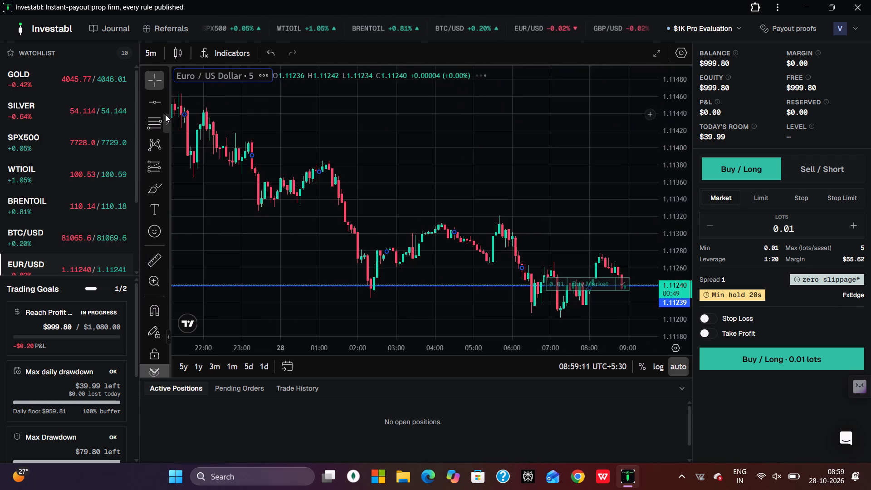
{"action": "scroll", "coordinate": [433, 219], "scroll_direction": "left", "scroll_amount": 1}
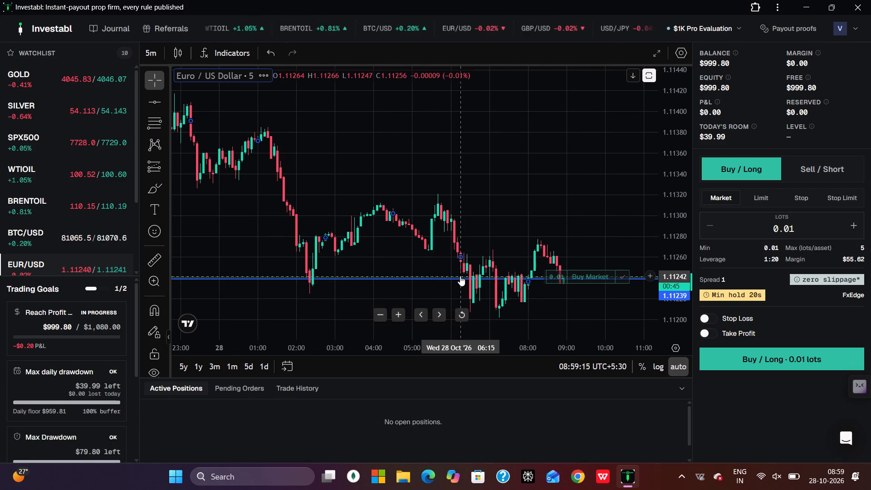
{"action": "left_click_drag", "start_coordinate": [460, 276], "coordinate": [462, 279]}
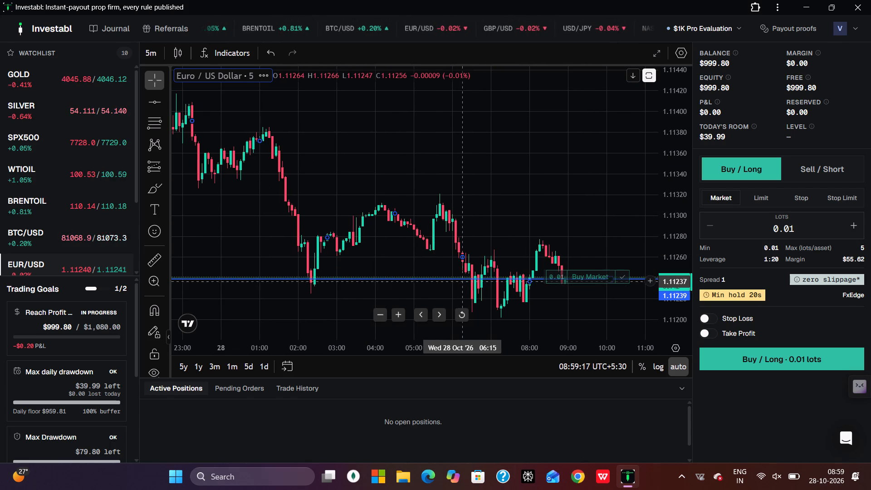
Switch the EUR/USD chart back to the 1-minute timeframe and examine the candles around the 1.11239 line.
{"action": "left_click_drag", "start_coordinate": [462, 279], "coordinate": [475, 278]}
{"action": "scroll", "coordinate": [431, 302], "scroll_direction": "left", "scroll_amount": 1}
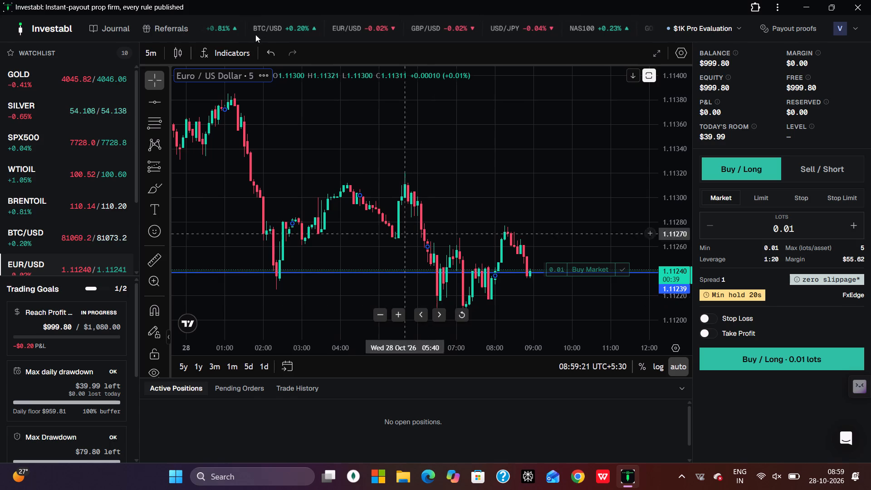
{"action": "left_click", "coordinate": [152, 54]}
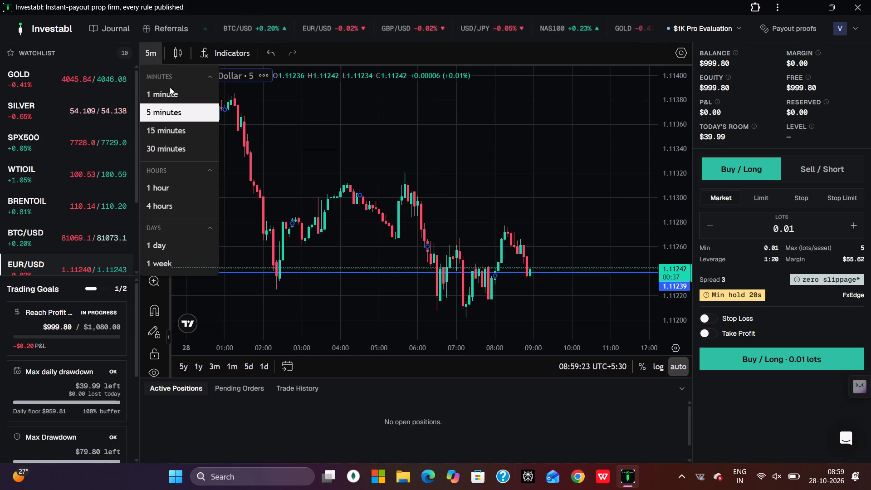
{"action": "left_click", "coordinate": [171, 88]}
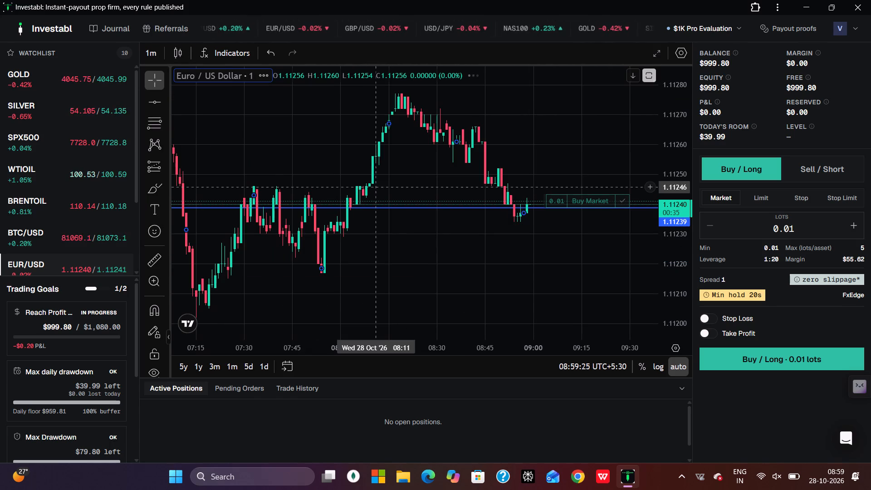
{"action": "scroll", "coordinate": [377, 189], "scroll_direction": "left", "scroll_amount": 1}
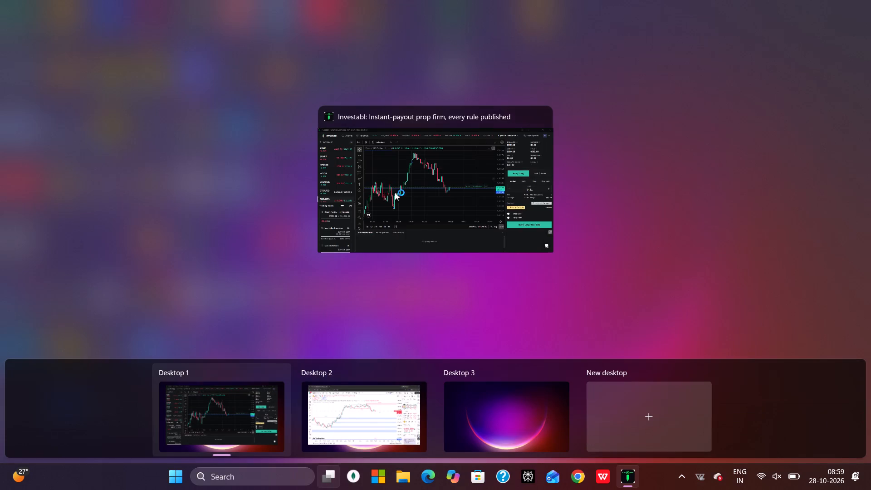
Switch to the TradingView Gold chart and unhide the Almazov Trade: MTF Structure & BOS Entries indicator.
{"action": "left_click", "coordinate": [348, 385]}
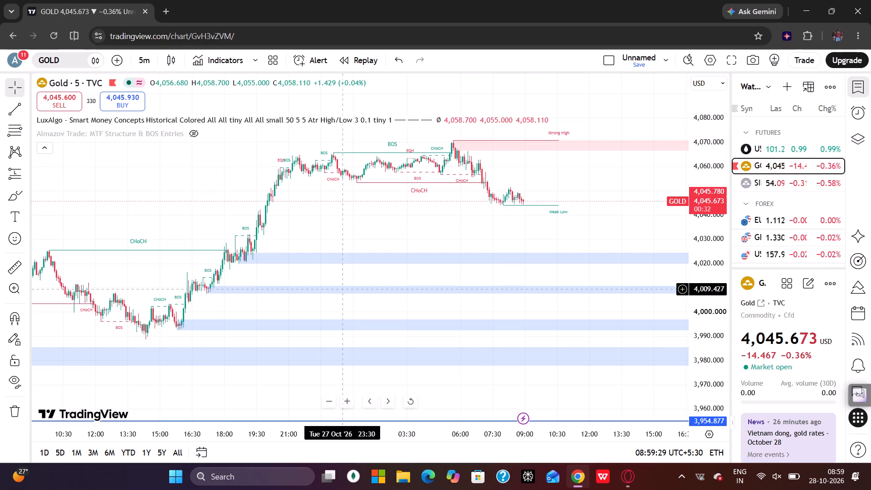
{"action": "left_click", "coordinate": [189, 131]}
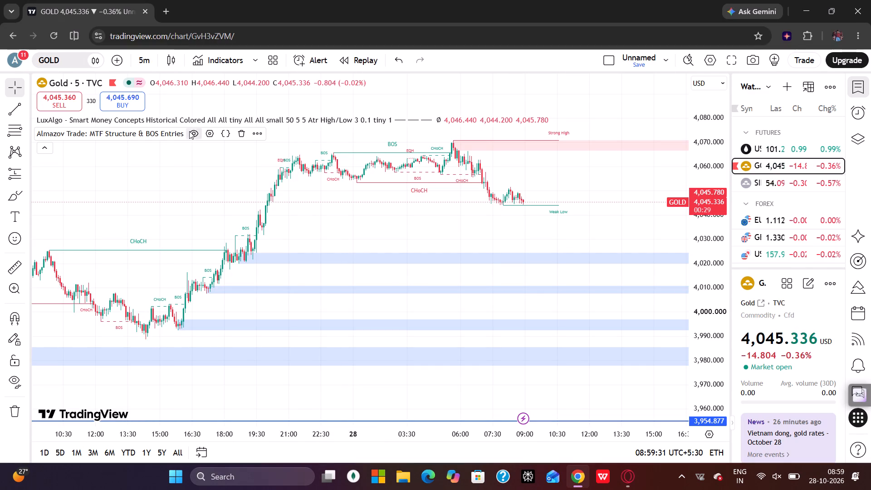
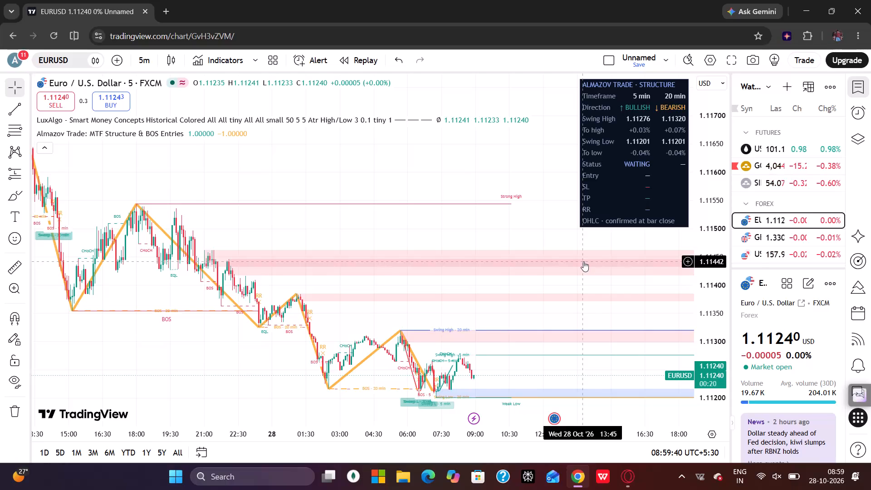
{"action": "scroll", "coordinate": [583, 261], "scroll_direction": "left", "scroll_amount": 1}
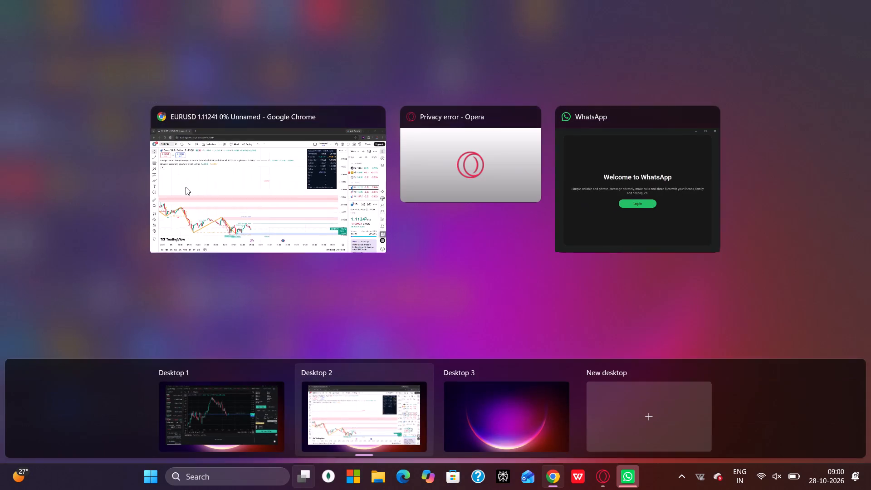
Switch back to Investabl and open a 0.01-lot EUR/USD buy position at market.
{"action": "left_click", "coordinate": [225, 400]}
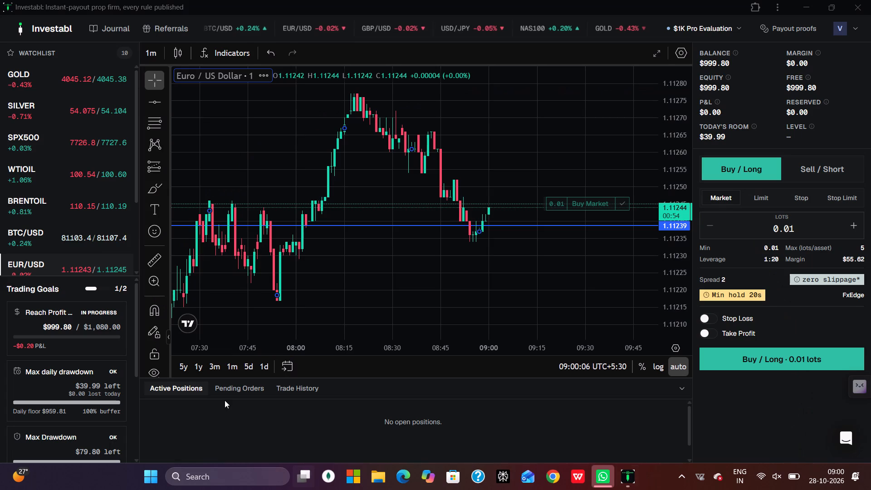
{"action": "left_click", "coordinate": [621, 206]}
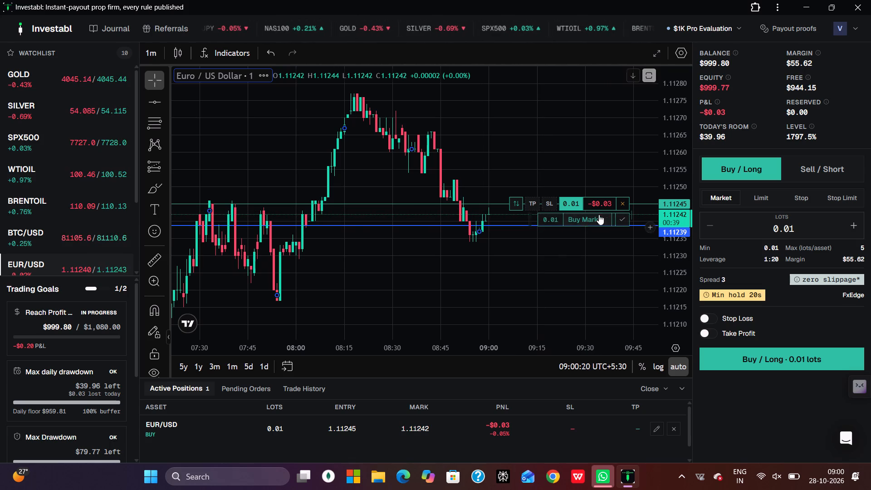
Close the open 0.01-lot EUR/USD buy position at market.
{"action": "left_click", "coordinate": [625, 204]}
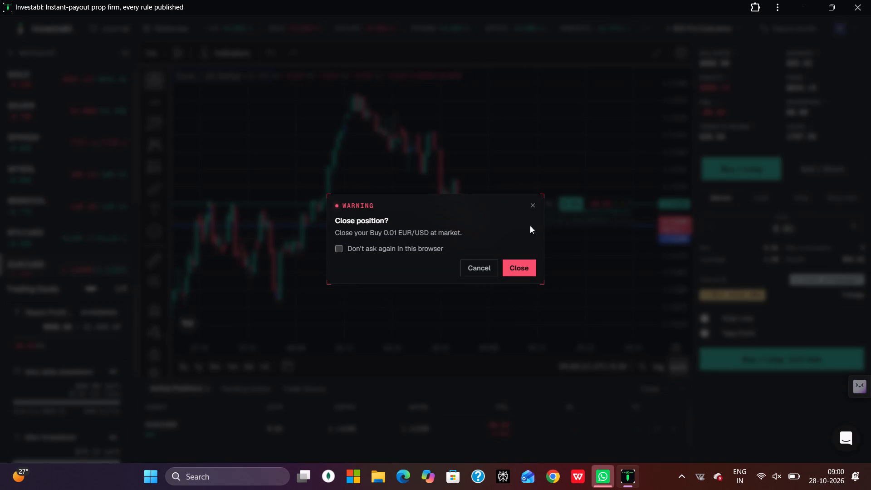
Dismiss the close-position confirmation for the Buy 0.01 EUR/USD trade without closing the position.
{"action": "left_click", "coordinate": [533, 205]}
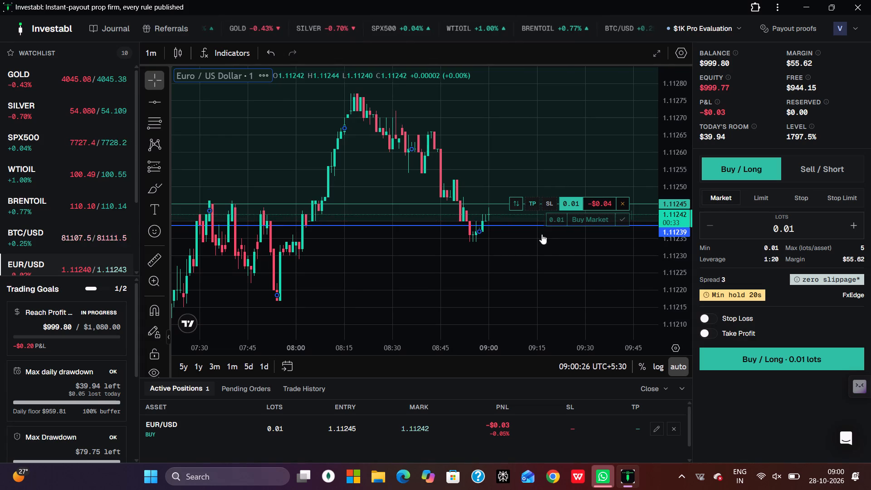
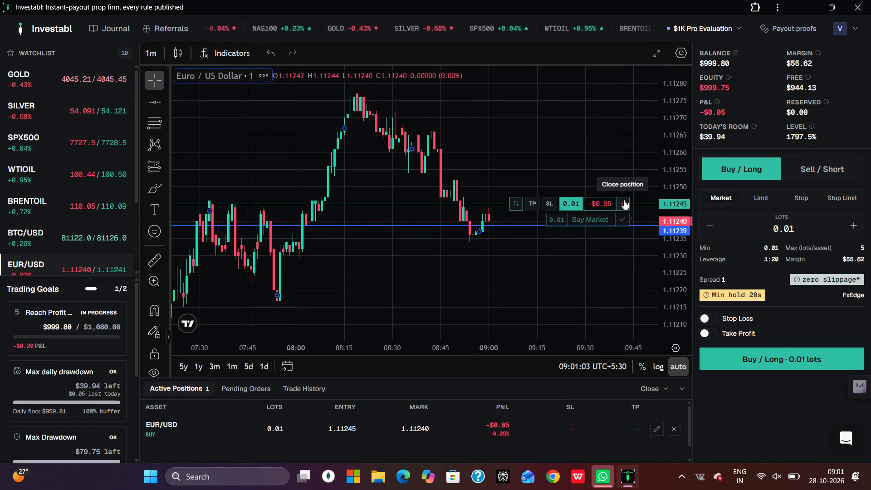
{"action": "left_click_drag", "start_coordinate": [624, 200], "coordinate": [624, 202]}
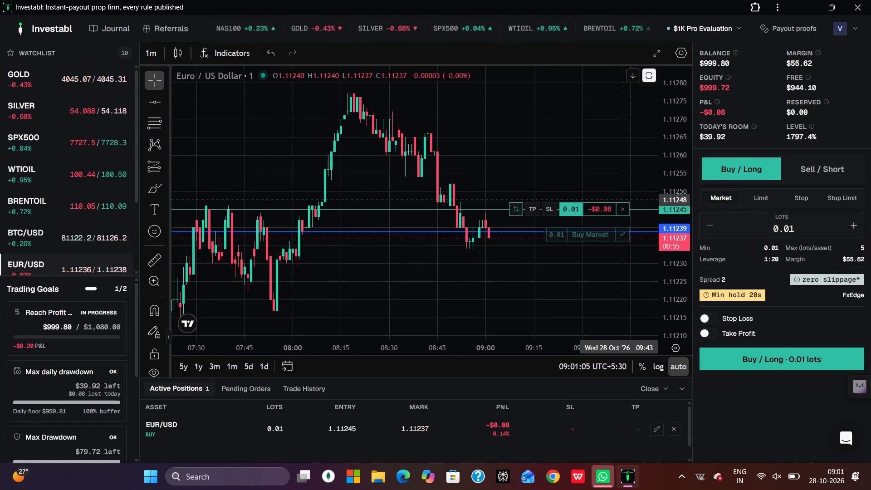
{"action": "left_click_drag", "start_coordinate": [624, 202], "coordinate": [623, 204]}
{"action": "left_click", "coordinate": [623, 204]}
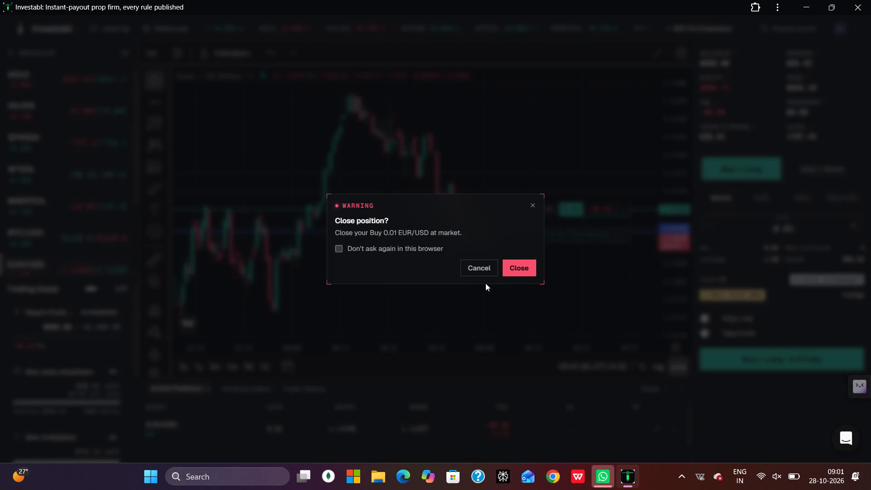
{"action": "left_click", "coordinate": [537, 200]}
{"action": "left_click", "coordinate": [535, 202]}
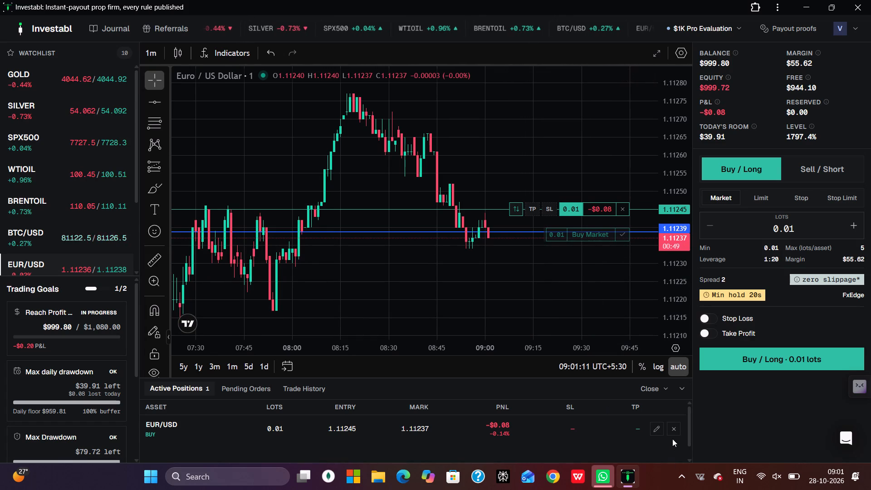
Close the Buy 0.01 EUR/USD position from the active positions list.
{"action": "left_click", "coordinate": [674, 428]}
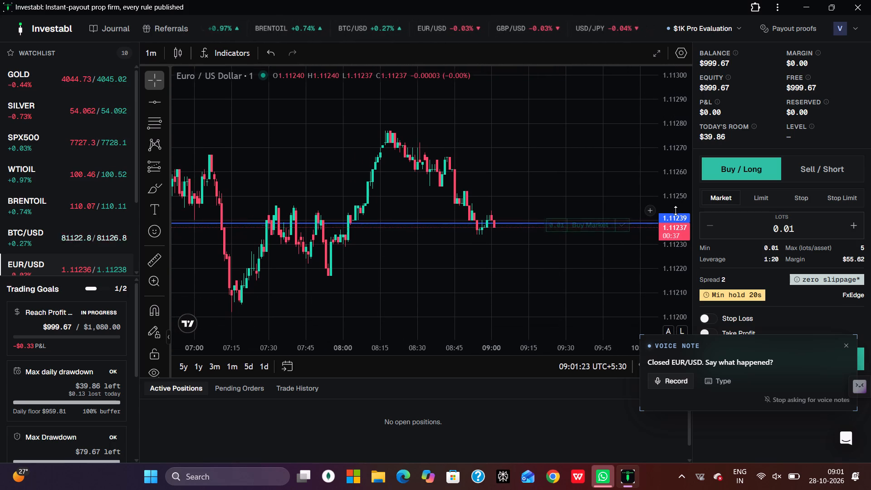
{"action": "scroll", "coordinate": [586, 252], "scroll_direction": "left", "scroll_amount": 1}
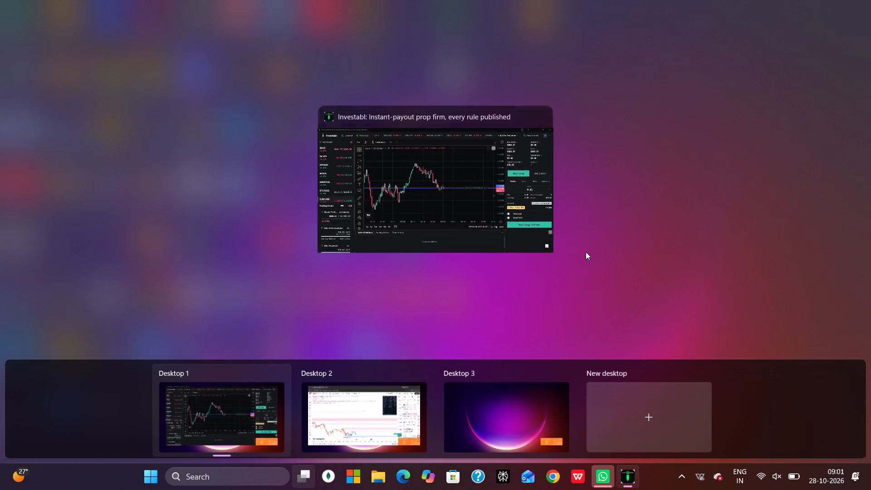
Switch to TradingView on Desktop 2 and remove the Almazov Trade: MTF Structure & BOS Entries indicator from the EURUSD chart.
{"action": "left_click", "coordinate": [392, 401]}
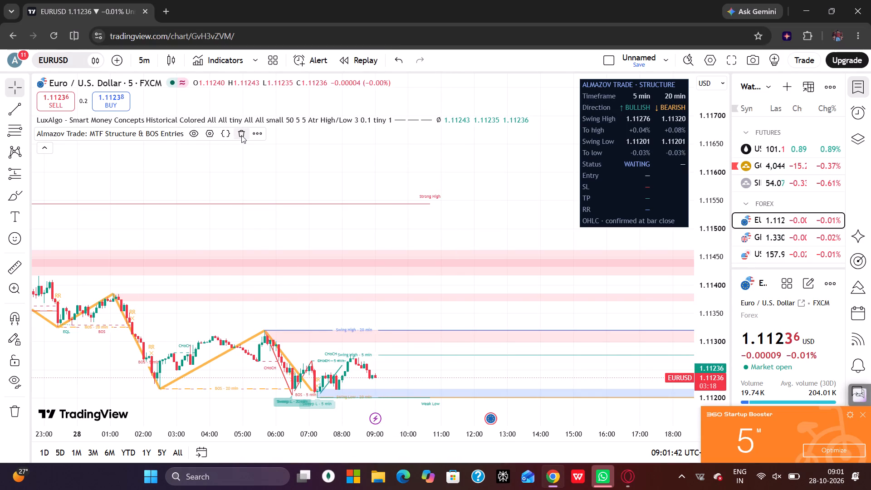
{"action": "left_click", "coordinate": [241, 135]}
Change the chart symbol from EURUSD to GOLD through the symbol search.
{"action": "left_click", "coordinate": [71, 61]}
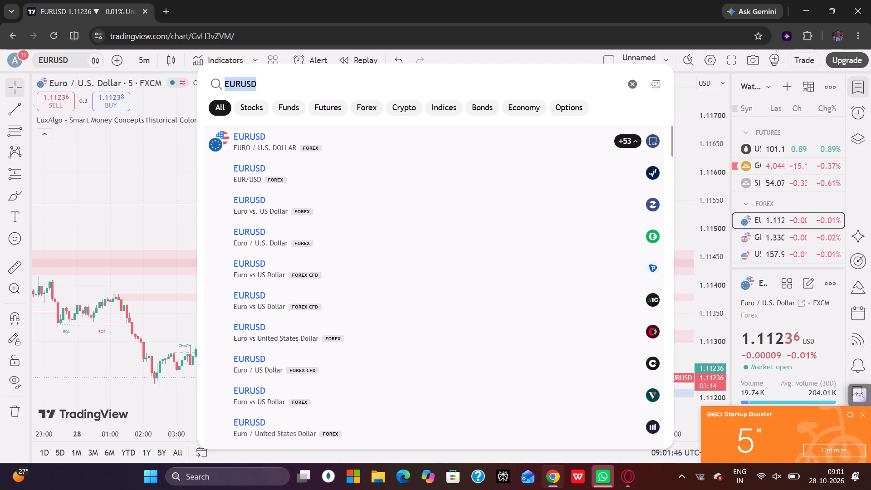
{"action": "left_click", "coordinate": [274, 88]}
{"action": "key", "text": "BackSpace"}
{"action": "key", "text": "BackSpace"}
{"action": "key", "text": "BackSpace"}
{"action": "key", "text": "BackSpace"}
{"action": "key", "text": "BackSpace"}
{"action": "key", "text": "BackSpace"}
{"action": "key", "text": "BackSpace"}
{"action": "key", "text": "BackSpace"}
{"action": "key", "text": "BackSpace"}
{"action": "key", "text": "BackSpace"}
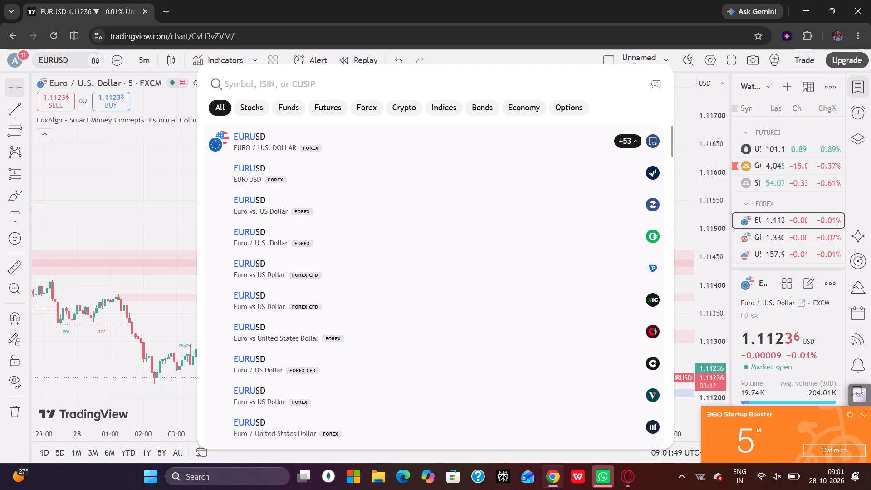
{"action": "left_click", "coordinate": [244, 168]}
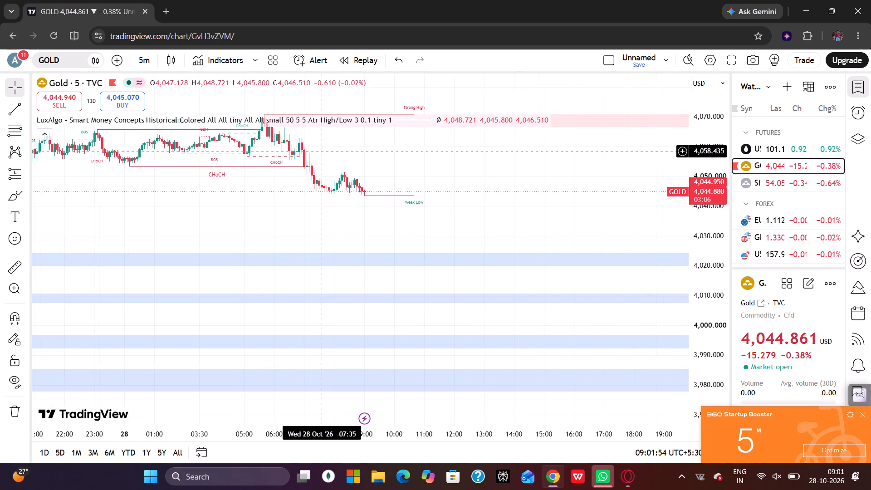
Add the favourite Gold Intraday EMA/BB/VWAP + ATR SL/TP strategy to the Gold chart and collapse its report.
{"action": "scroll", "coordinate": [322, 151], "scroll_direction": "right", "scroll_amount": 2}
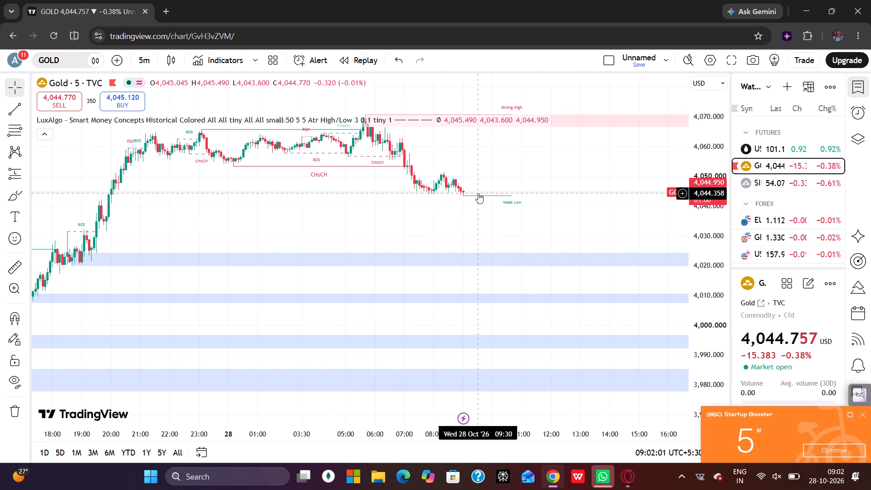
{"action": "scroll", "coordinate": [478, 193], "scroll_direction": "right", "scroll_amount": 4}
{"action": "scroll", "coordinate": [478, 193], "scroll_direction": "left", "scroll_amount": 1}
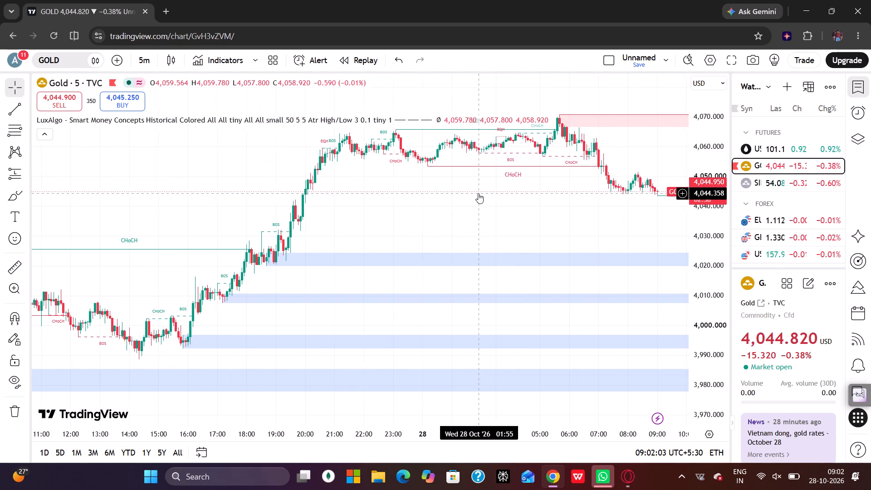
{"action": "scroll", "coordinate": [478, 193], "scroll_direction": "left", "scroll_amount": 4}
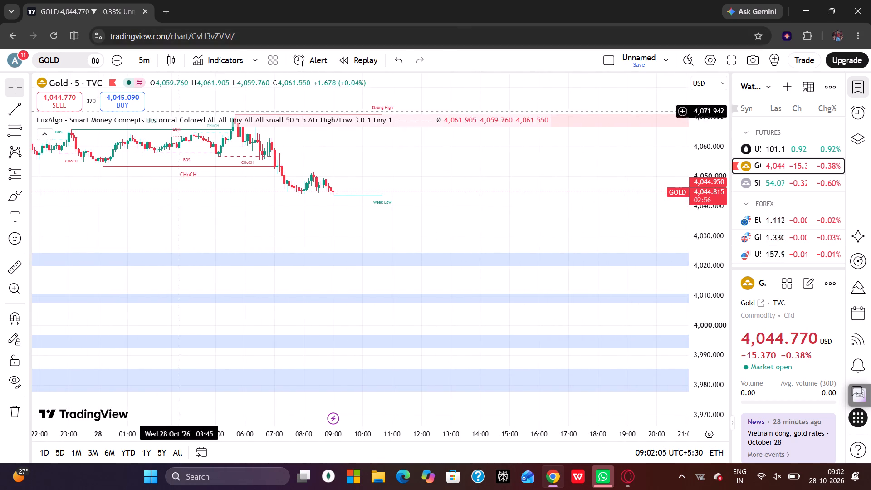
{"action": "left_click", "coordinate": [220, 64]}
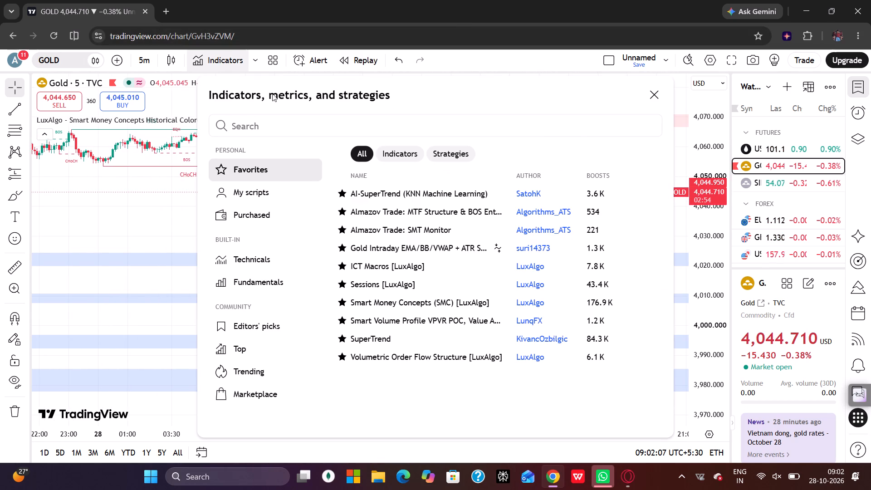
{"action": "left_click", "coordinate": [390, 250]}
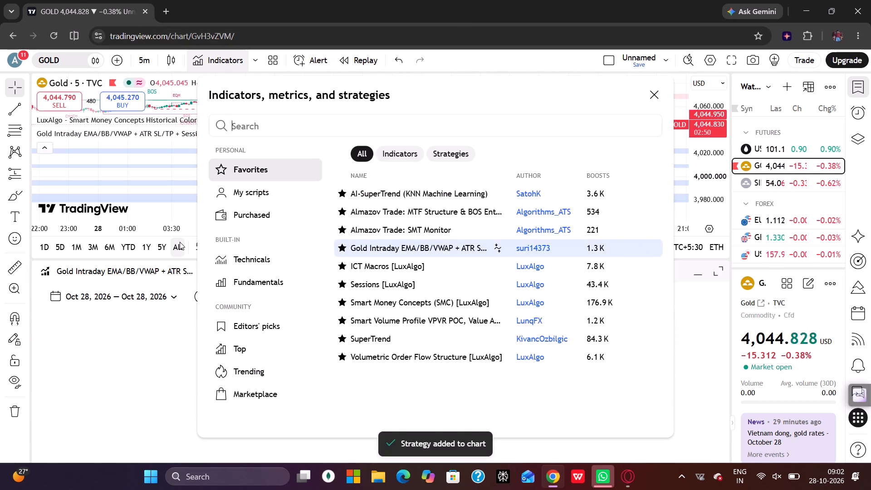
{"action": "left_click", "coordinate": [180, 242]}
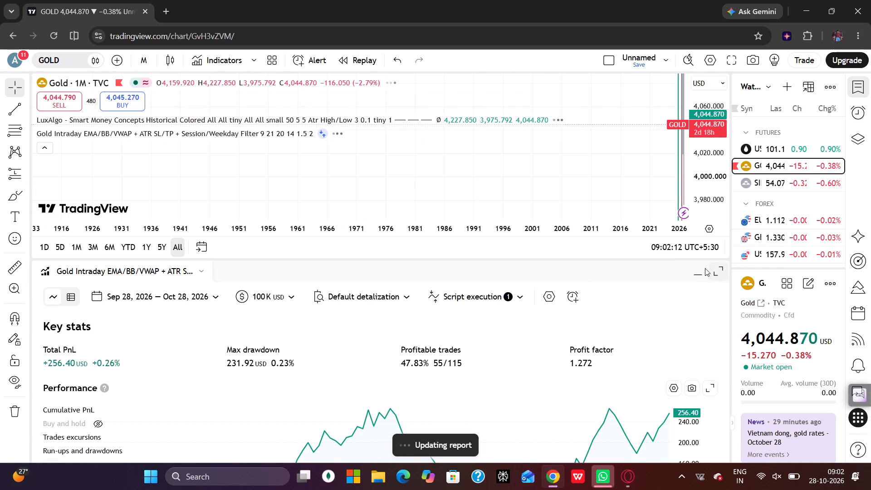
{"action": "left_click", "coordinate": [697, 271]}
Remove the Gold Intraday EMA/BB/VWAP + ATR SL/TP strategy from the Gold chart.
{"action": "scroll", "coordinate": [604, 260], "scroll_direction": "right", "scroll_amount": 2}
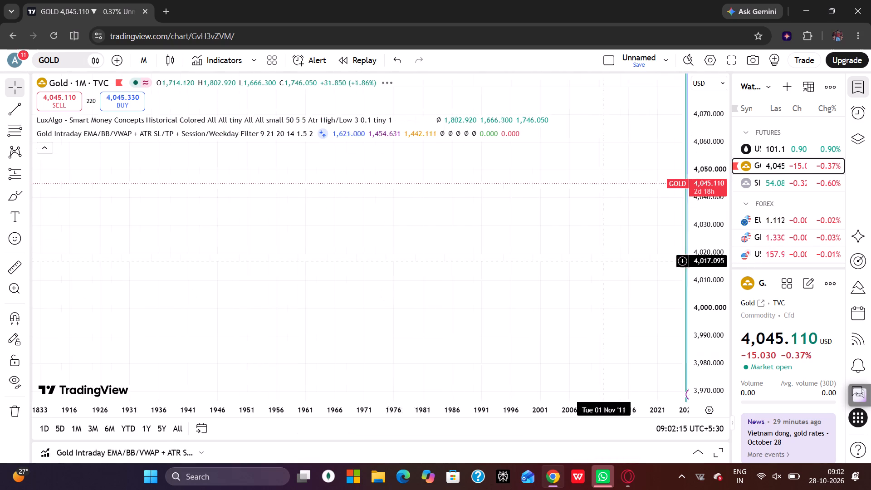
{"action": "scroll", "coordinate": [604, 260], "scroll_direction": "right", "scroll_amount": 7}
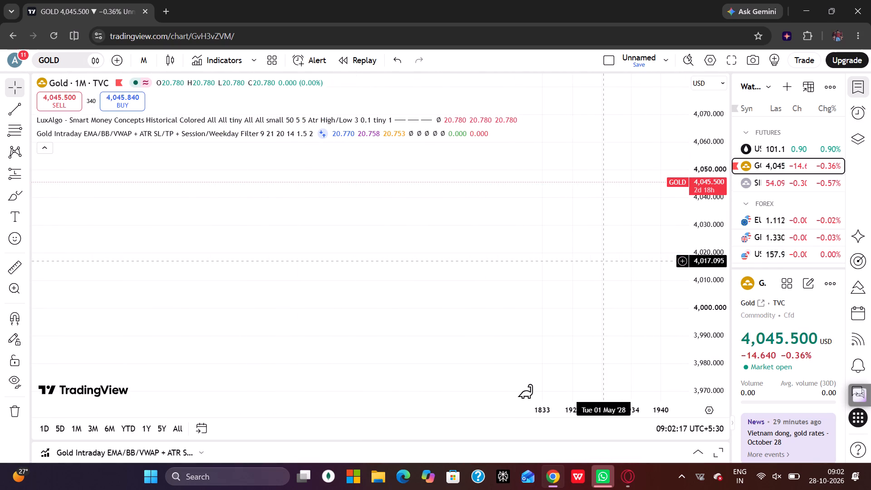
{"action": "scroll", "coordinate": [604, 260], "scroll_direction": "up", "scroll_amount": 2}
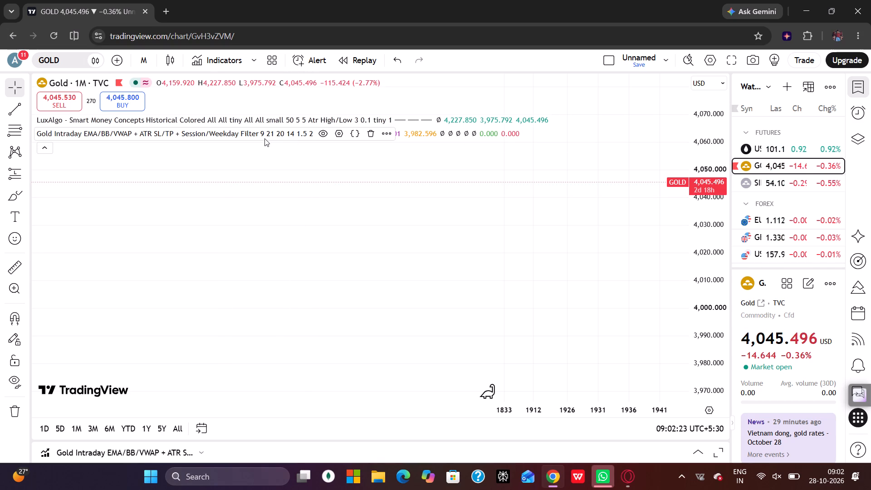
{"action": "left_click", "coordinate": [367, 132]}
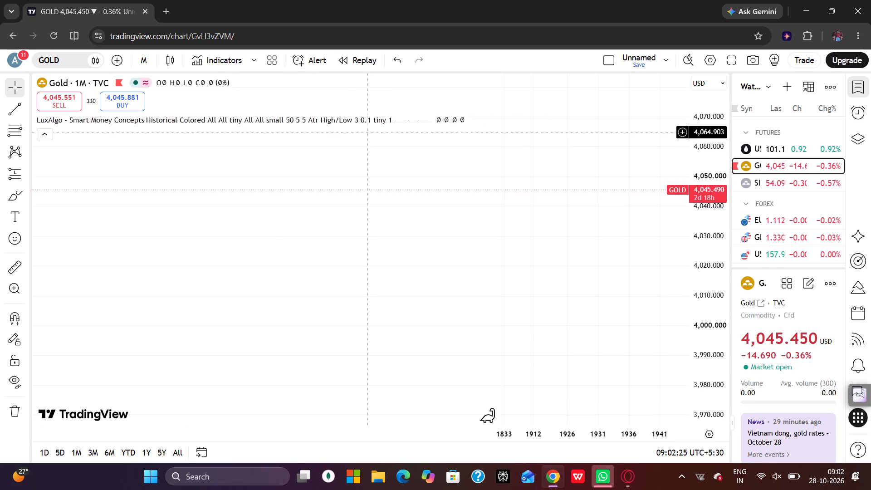
Go back from the chart to the EURUSD symbol page and open Gold's overview page from the watchlist.
{"action": "scroll", "coordinate": [206, 251], "scroll_direction": "right", "scroll_amount": 12}
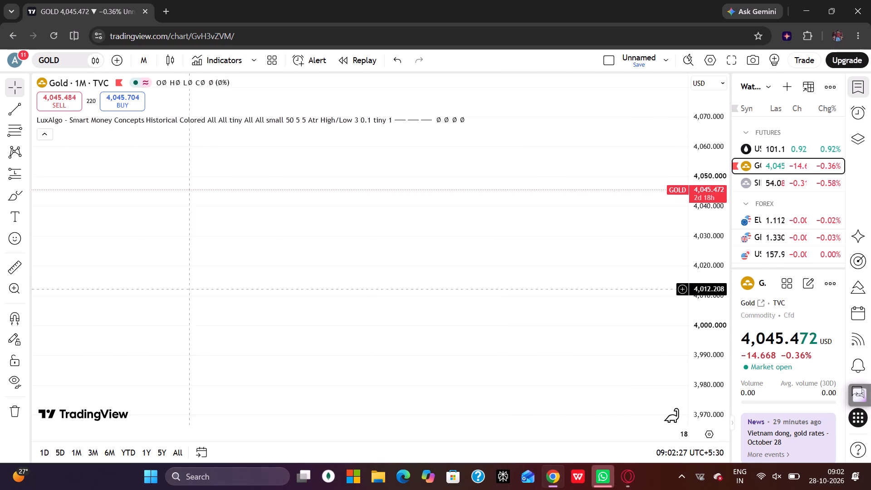
{"action": "left_click", "coordinate": [17, 34]}
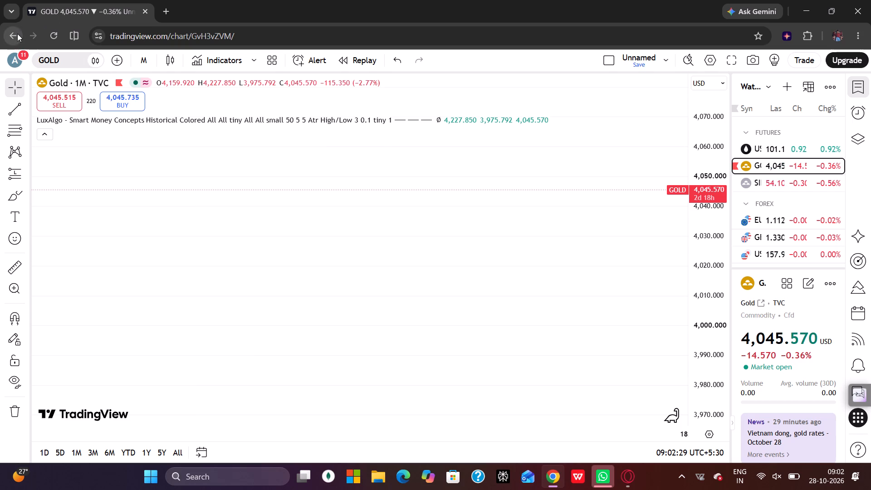
{"action": "left_click", "coordinate": [486, 108]}
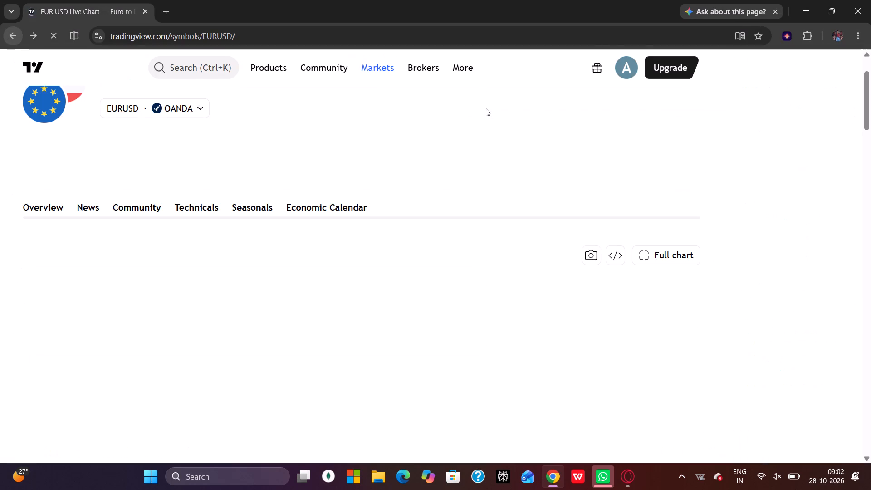
{"action": "scroll", "coordinate": [486, 108], "scroll_direction": "up", "scroll_amount": 4}
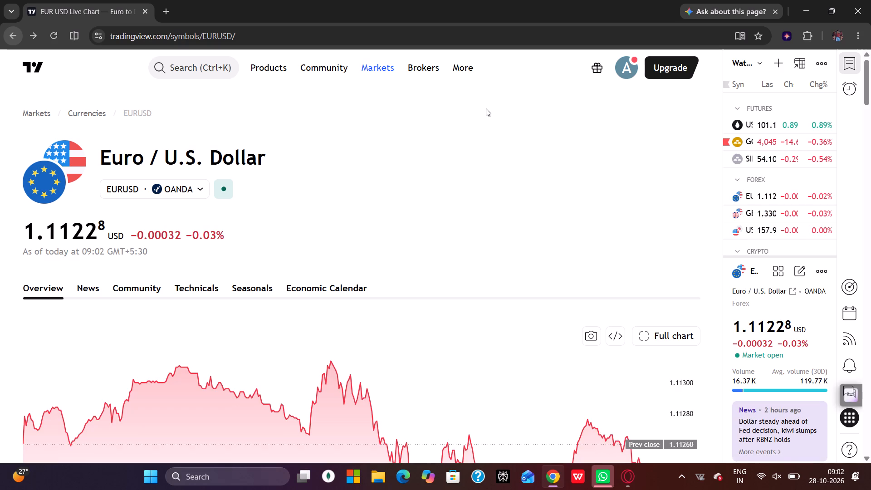
{"action": "left_click", "coordinate": [761, 144]}
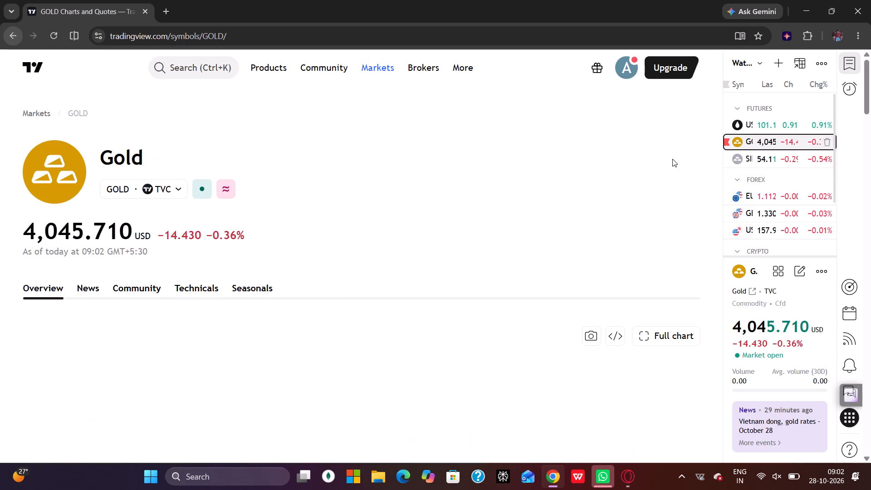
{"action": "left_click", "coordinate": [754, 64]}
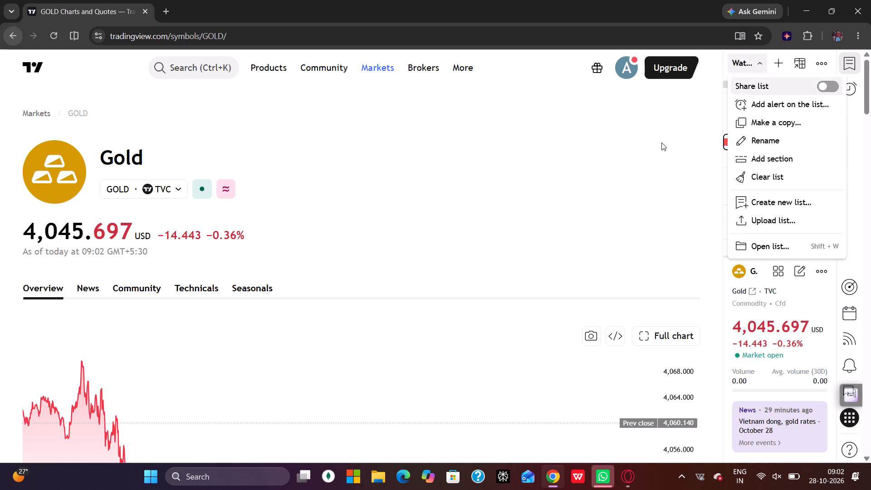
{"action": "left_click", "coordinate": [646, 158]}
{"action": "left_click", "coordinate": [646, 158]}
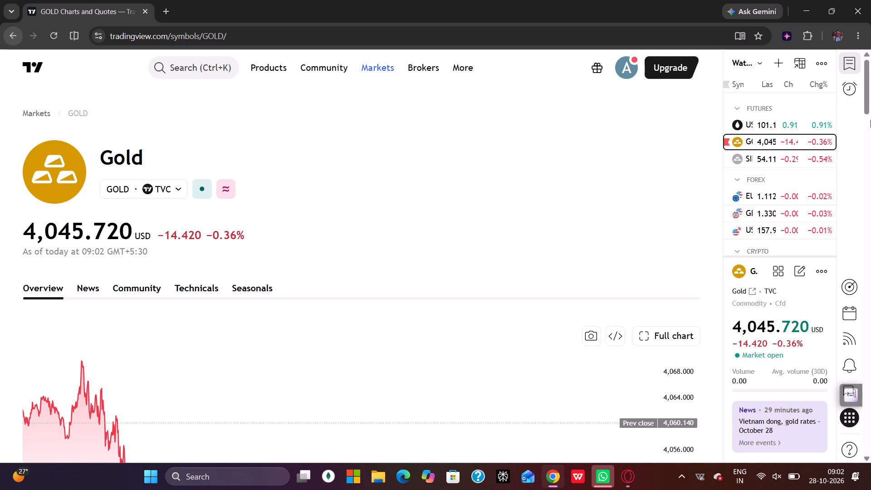
Open the full TradingView chart again from the alerts view.
{"action": "left_click", "coordinate": [850, 87]}
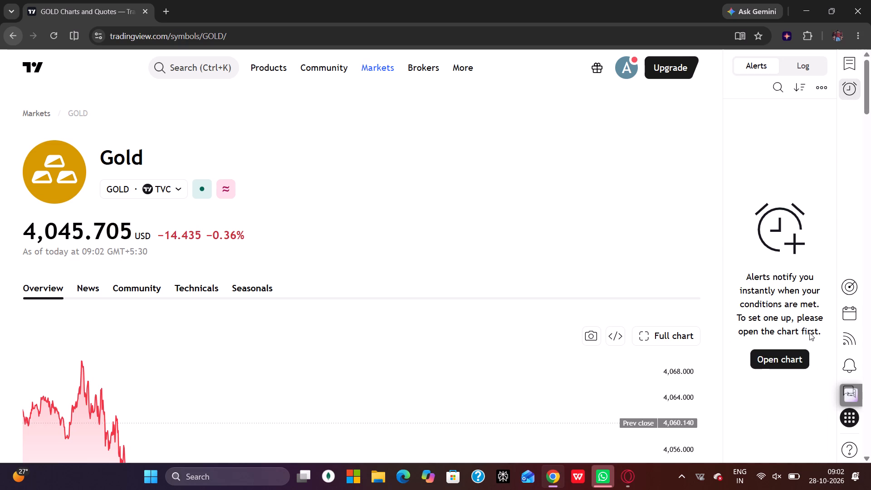
{"action": "left_click", "coordinate": [795, 353]}
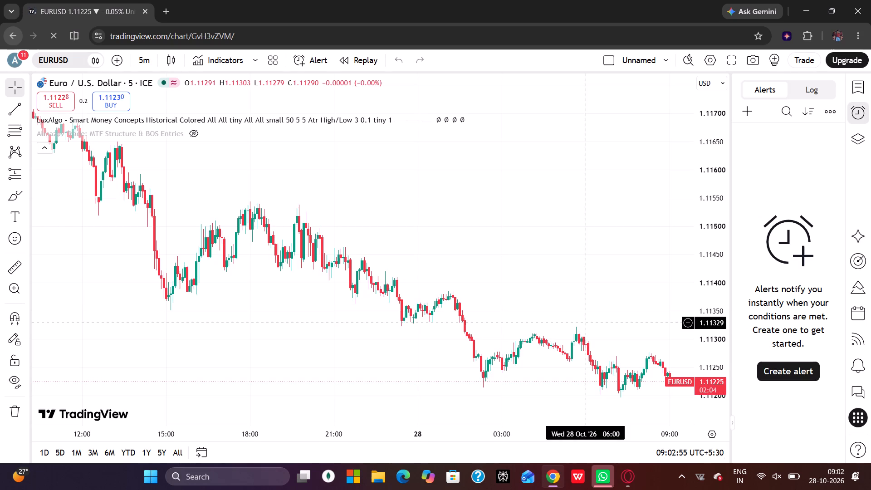
Show the watchlist beside the reopened chart and load Gold from it.
{"action": "scroll", "coordinate": [472, 349], "scroll_direction": "left", "scroll_amount": 1}
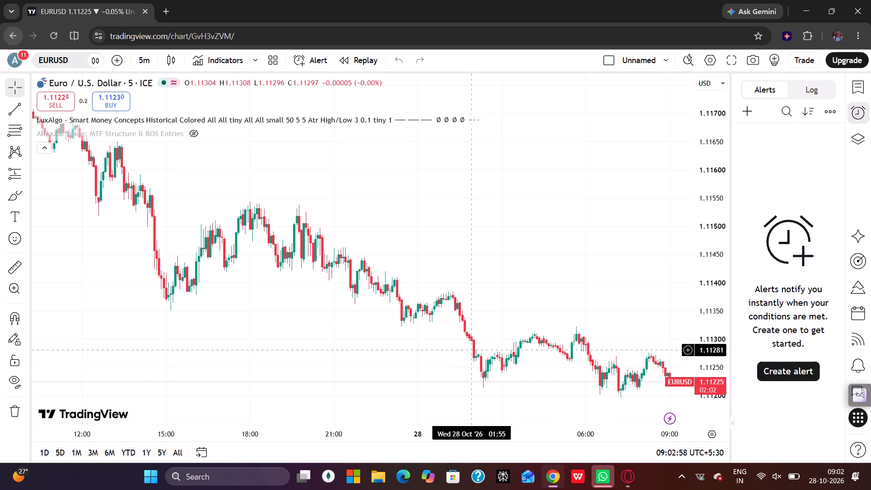
{"action": "scroll", "coordinate": [472, 349], "scroll_direction": "left", "scroll_amount": 3}
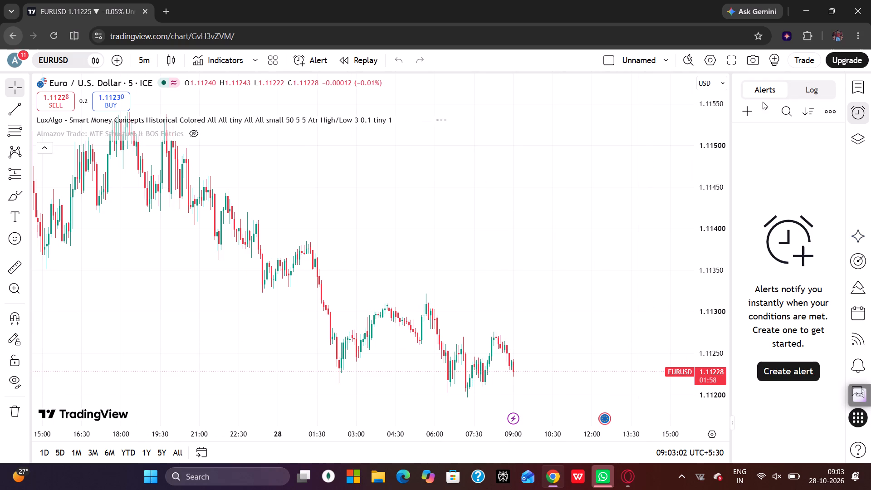
{"action": "left_click", "coordinate": [856, 90]}
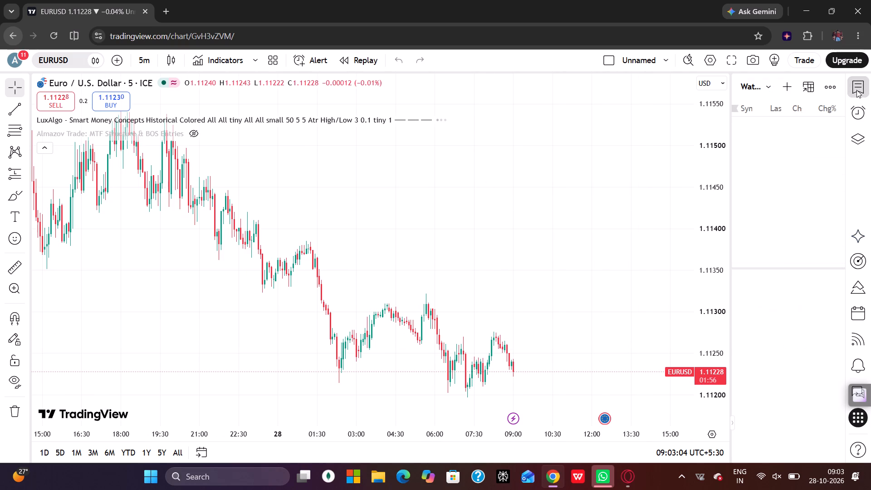
{"action": "left_click", "coordinate": [762, 171]}
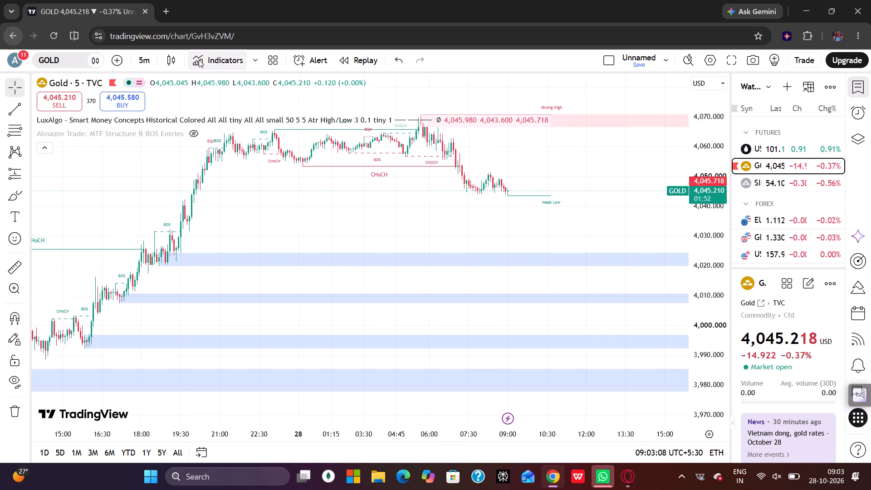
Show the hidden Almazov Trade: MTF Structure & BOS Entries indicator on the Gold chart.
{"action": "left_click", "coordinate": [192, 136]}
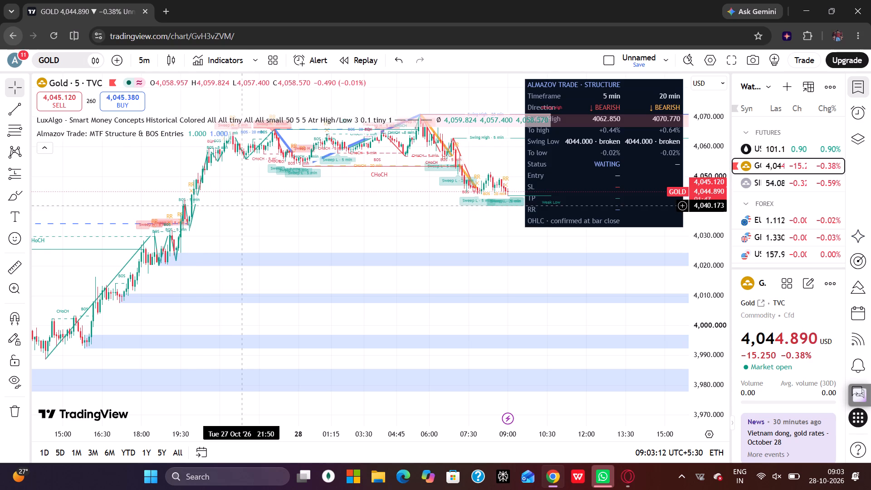
Remove the Almazov Trade: MTF Structure & BOS Entries indicator from the Gold chart.
{"action": "scroll", "coordinate": [242, 206], "scroll_direction": "left", "scroll_amount": 1}
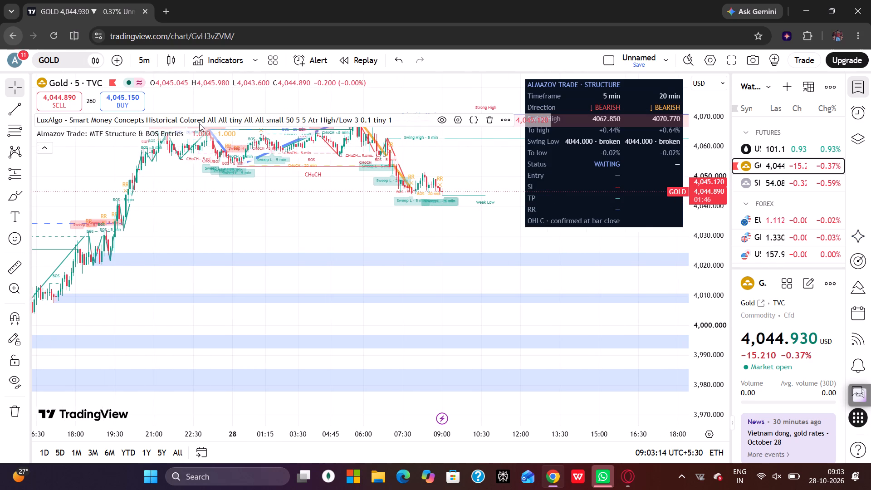
{"action": "left_click", "coordinate": [238, 133]}
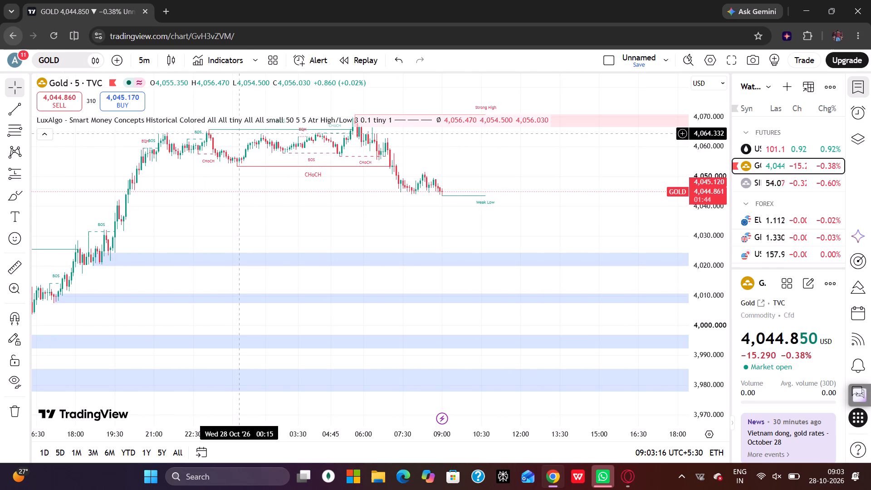
Add the favourite Gold Intraday EMA/BB/VWAP + ATR SL/TP strategy to the Gold chart and collapse its report panel.
{"action": "left_click", "coordinate": [235, 57]}
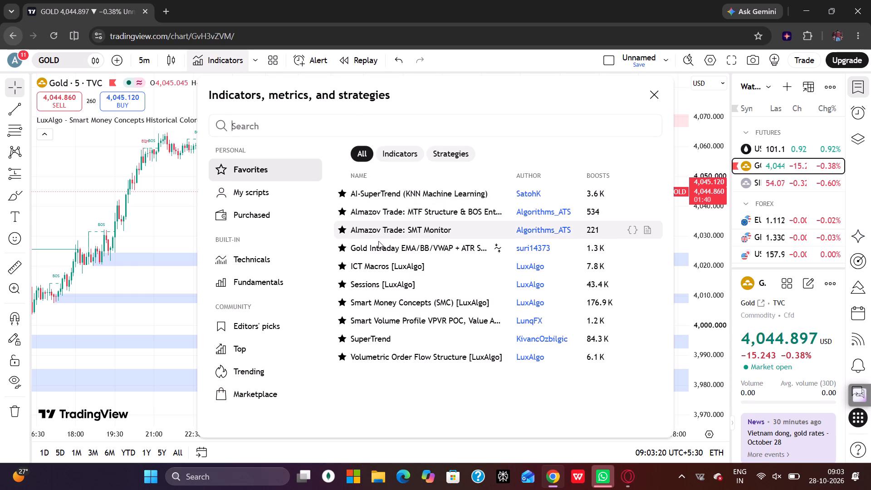
{"action": "left_click", "coordinate": [378, 248]}
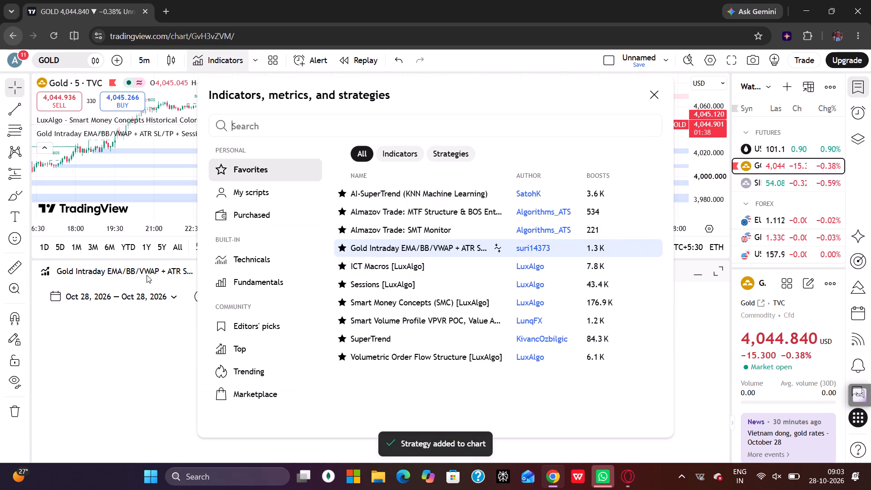
{"action": "left_click", "coordinate": [654, 96]}
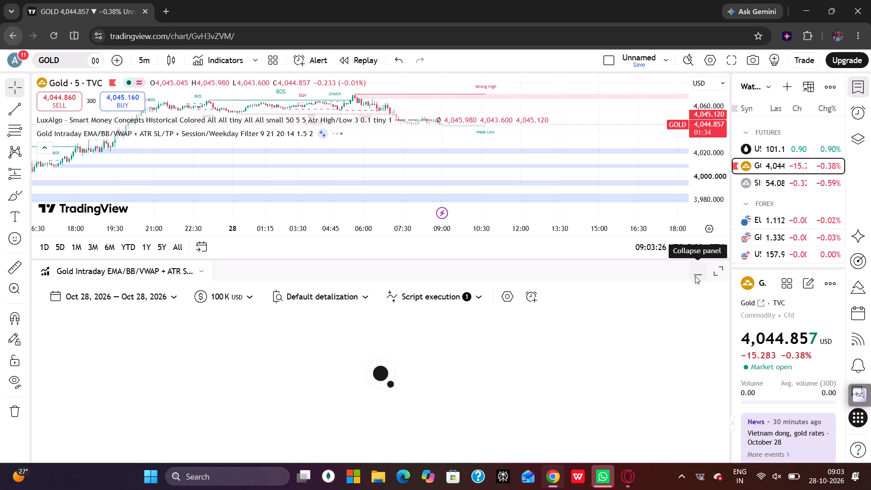
{"action": "scroll", "coordinate": [502, 380], "scroll_direction": "left", "scroll_amount": 3}
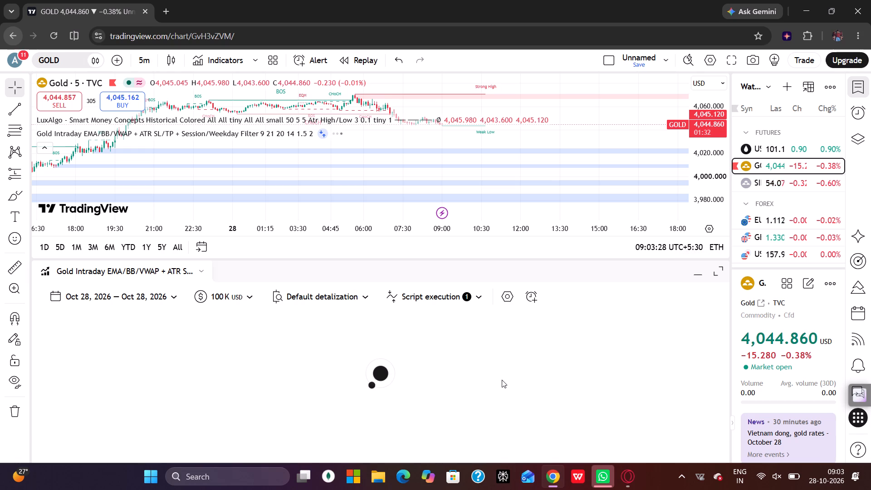
{"action": "left_click", "coordinate": [702, 272]}
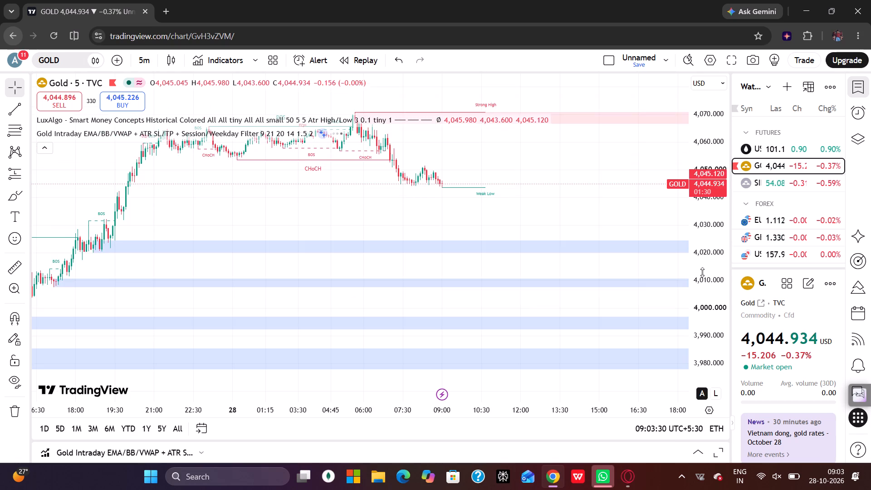
Examine the strategy's buy and sell signals around the latest Gold 5-minute candles, dismissing the upgrade pop-up.
{"action": "scroll", "coordinate": [455, 320], "scroll_direction": "right", "scroll_amount": 2}
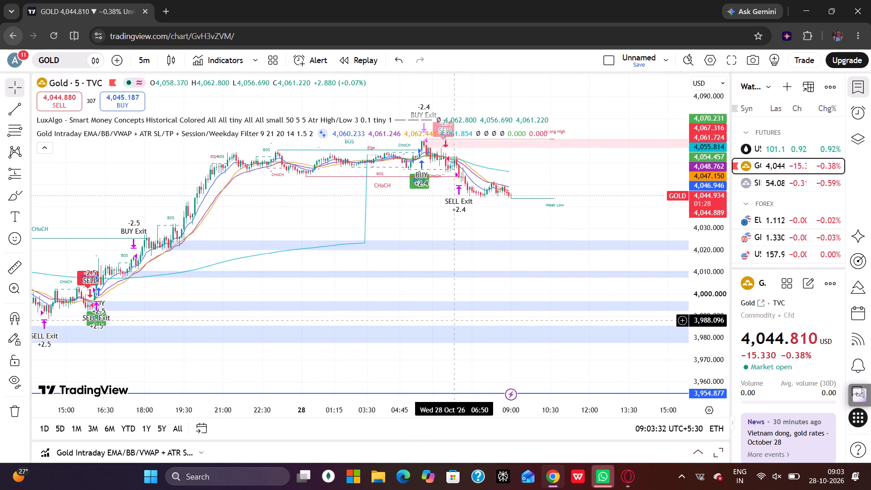
{"action": "scroll", "coordinate": [455, 320], "scroll_direction": "right", "scroll_amount": 4}
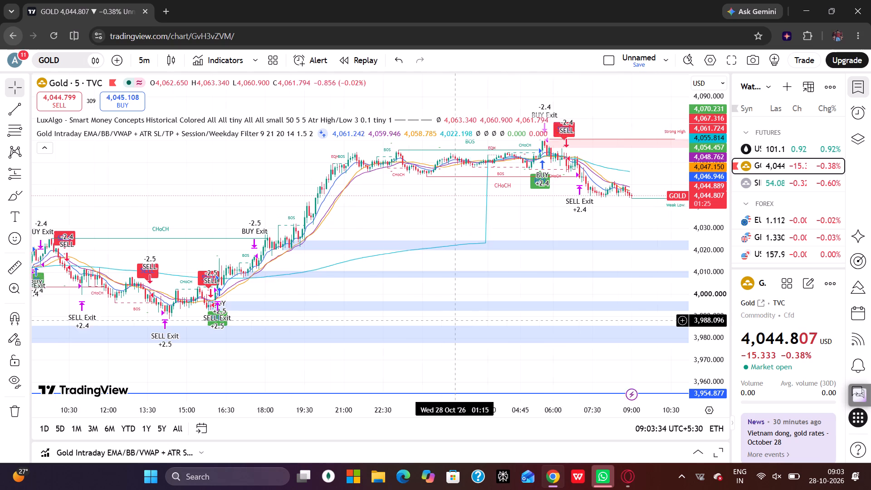
{"action": "scroll", "coordinate": [455, 320], "scroll_direction": "right", "scroll_amount": 1}
{"action": "scroll", "coordinate": [455, 320], "scroll_direction": "left", "scroll_amount": 3}
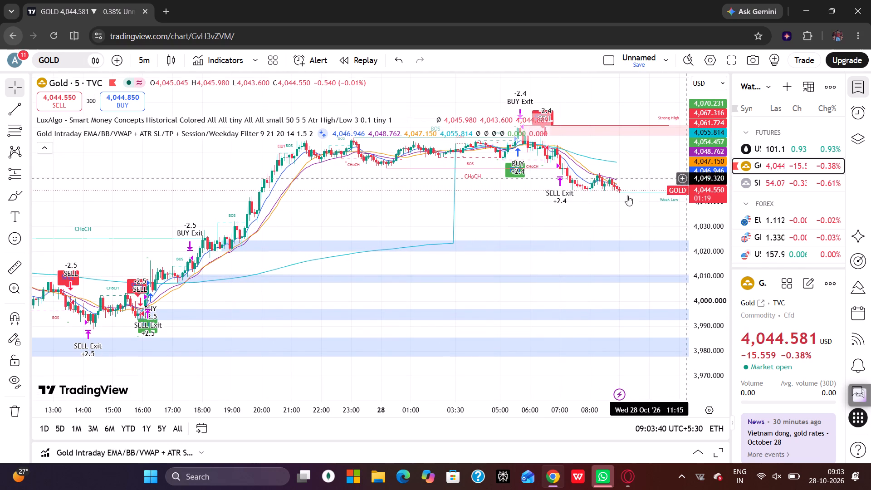
{"action": "scroll", "coordinate": [621, 196], "scroll_direction": "left", "scroll_amount": 2}
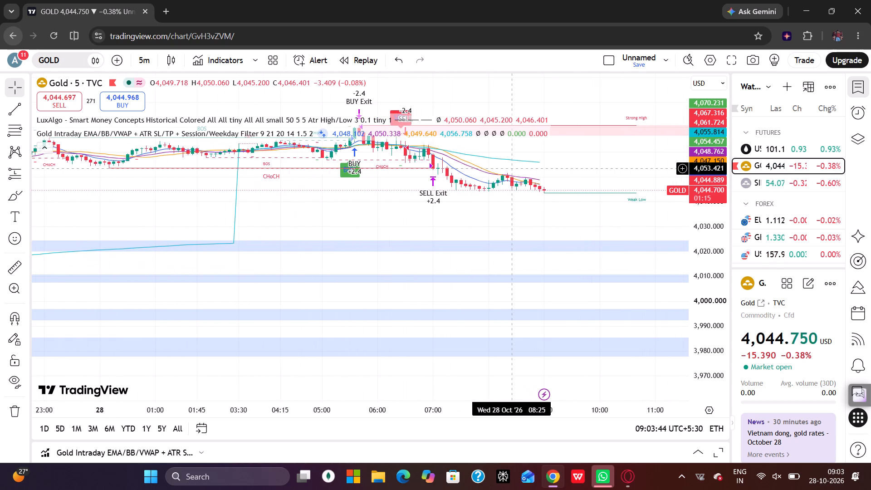
{"action": "scroll", "coordinate": [512, 168], "scroll_direction": "left", "scroll_amount": 1}
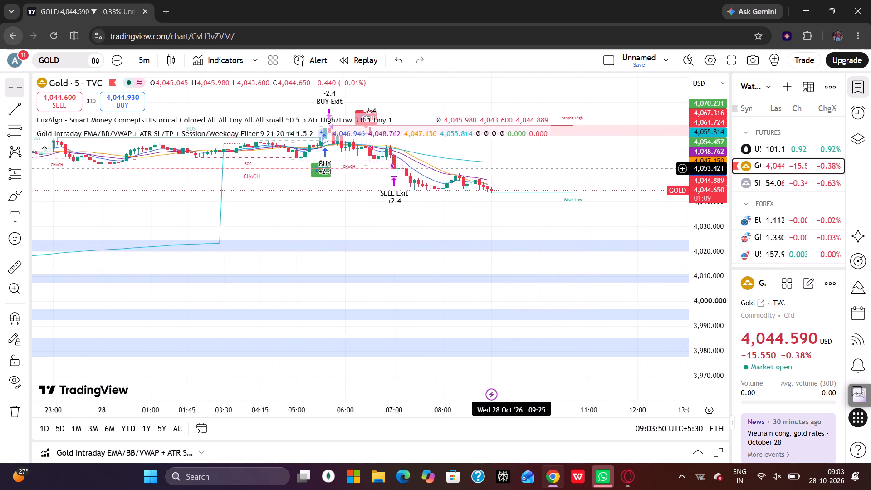
{"action": "scroll", "coordinate": [512, 168], "scroll_direction": "right", "scroll_amount": 5}
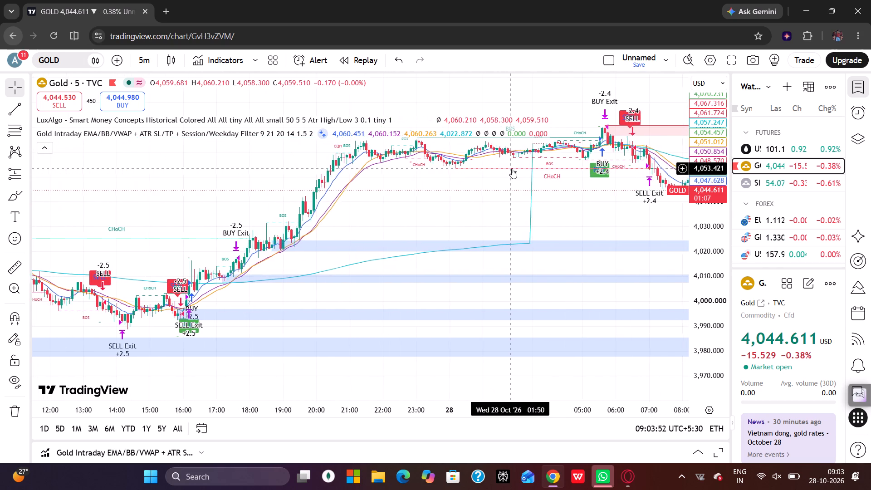
{"action": "scroll", "coordinate": [512, 168], "scroll_direction": "right", "scroll_amount": 3}
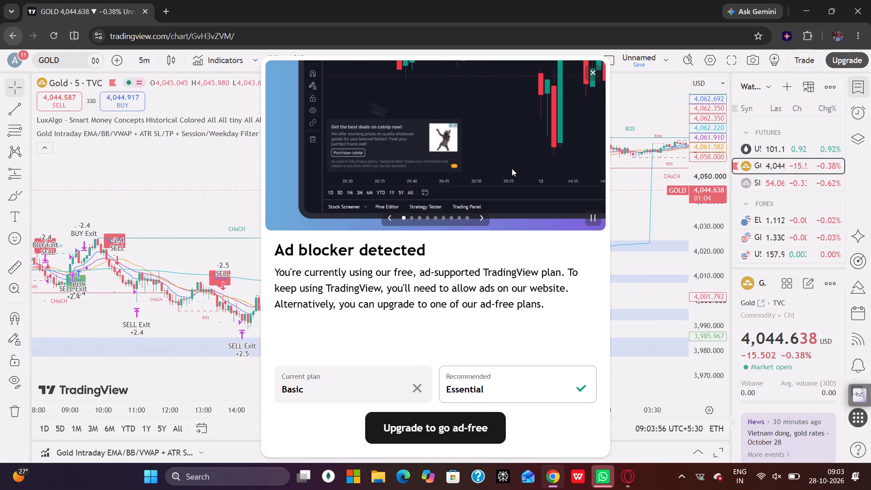
{"action": "left_click", "coordinate": [594, 73]}
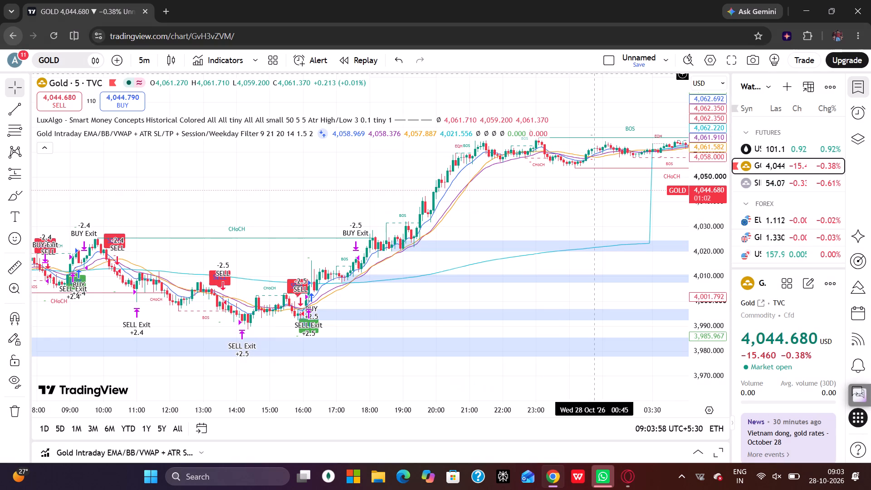
Compare the strategy's 27 October entries and exits on Gold with its 28 October signals.
{"action": "scroll", "coordinate": [458, 171], "scroll_direction": "right", "scroll_amount": 4}
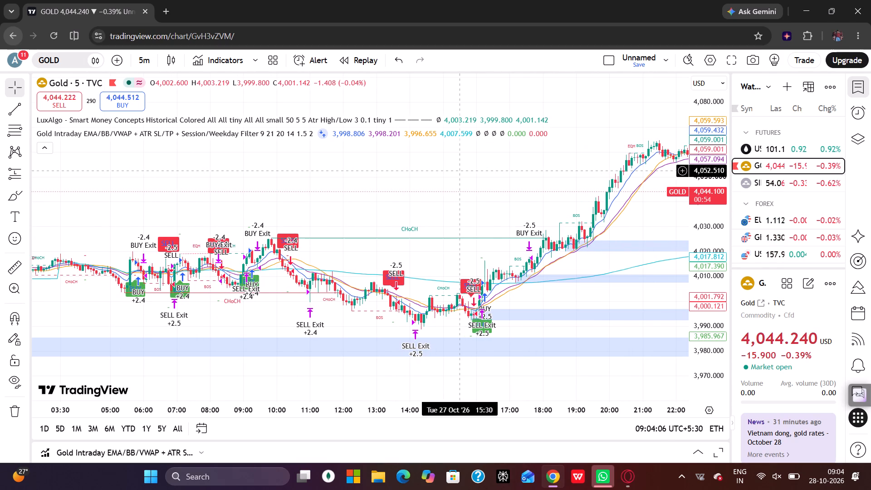
{"action": "scroll", "coordinate": [458, 171], "scroll_direction": "left", "scroll_amount": 2}
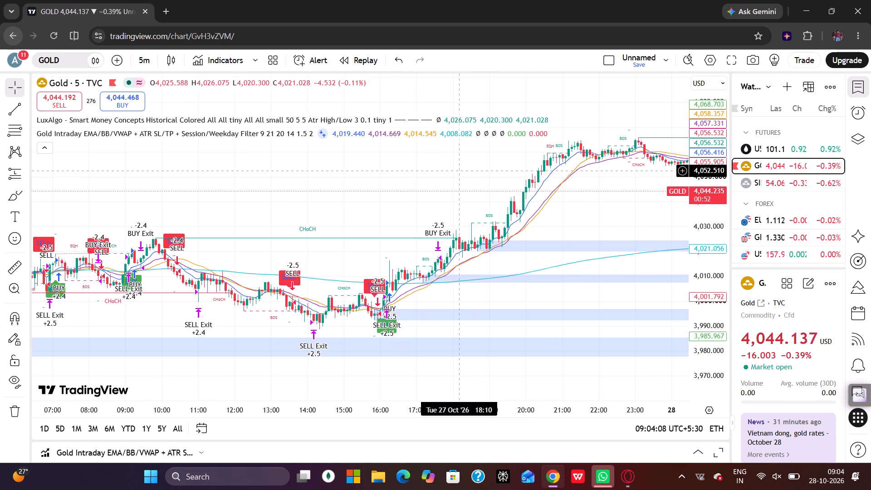
{"action": "scroll", "coordinate": [458, 171], "scroll_direction": "left", "scroll_amount": 1}
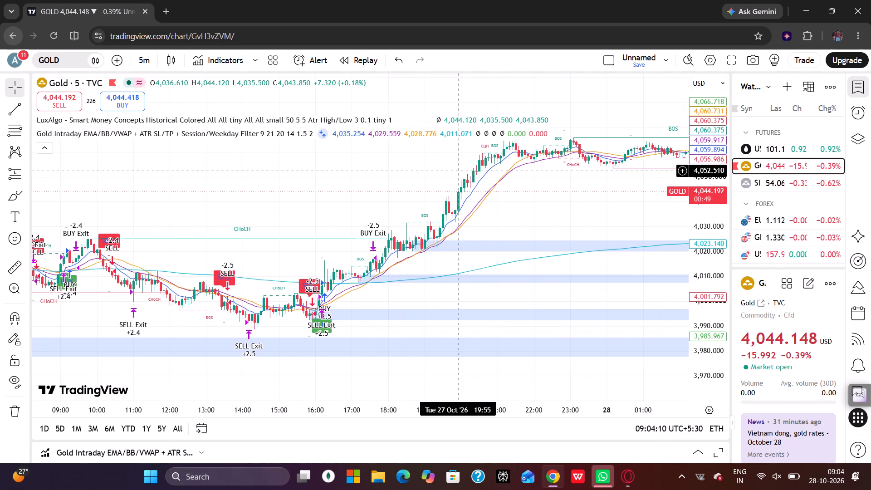
{"action": "scroll", "coordinate": [458, 171], "scroll_direction": "left", "scroll_amount": 5}
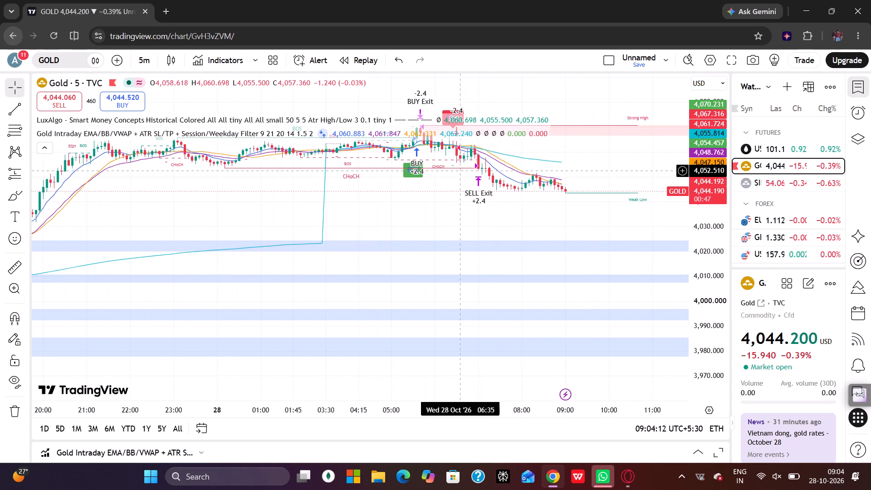
{"action": "scroll", "coordinate": [458, 171], "scroll_direction": "left", "scroll_amount": 2}
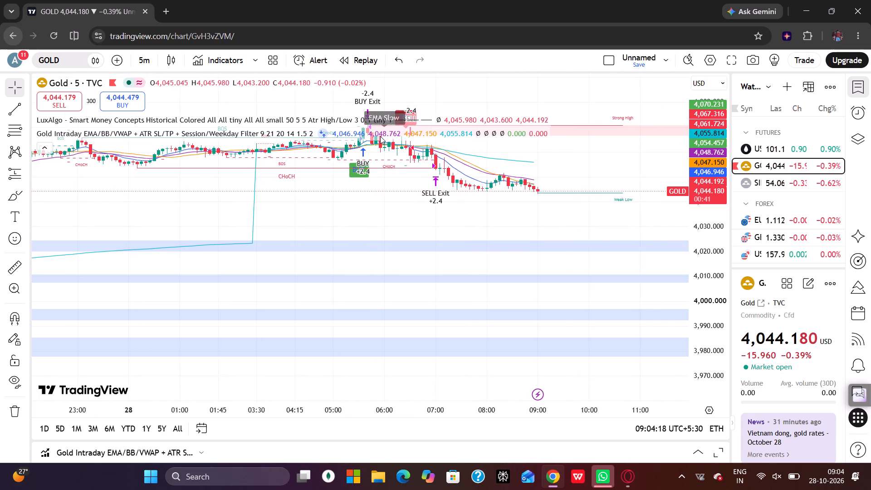
{"action": "scroll", "coordinate": [380, 136], "scroll_direction": "right", "scroll_amount": 6}
{"action": "scroll", "coordinate": [380, 136], "scroll_direction": "up", "scroll_amount": 1}
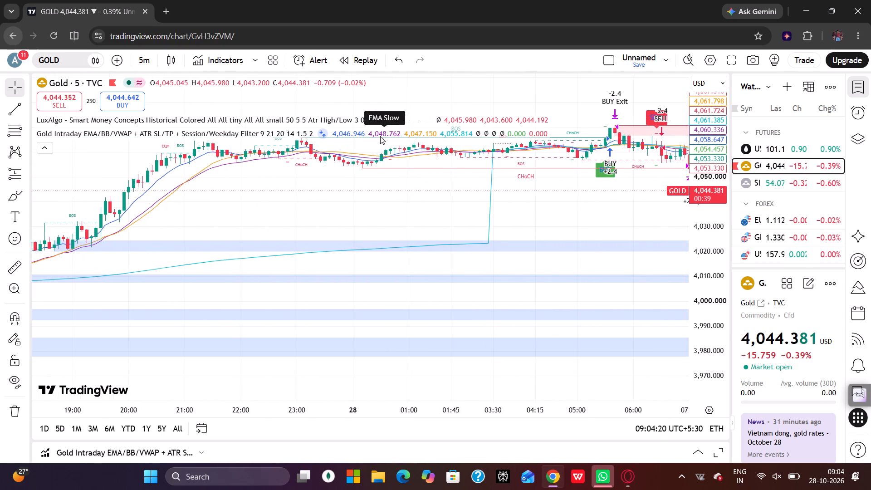
{"action": "scroll", "coordinate": [380, 136], "scroll_direction": "up", "scroll_amount": 1}
Review the strategy's signals and average lines against Gold's market structure from 26 to 28 October.
{"action": "left_click", "coordinate": [589, 148]}
{"action": "left_click_drag", "start_coordinate": [589, 148], "coordinate": [583, 155]}
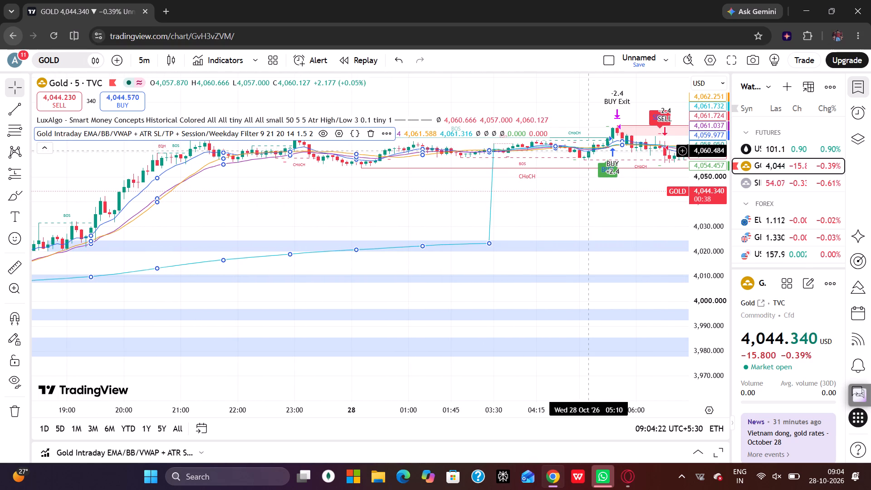
{"action": "left_click_drag", "start_coordinate": [583, 155], "coordinate": [347, 237]}
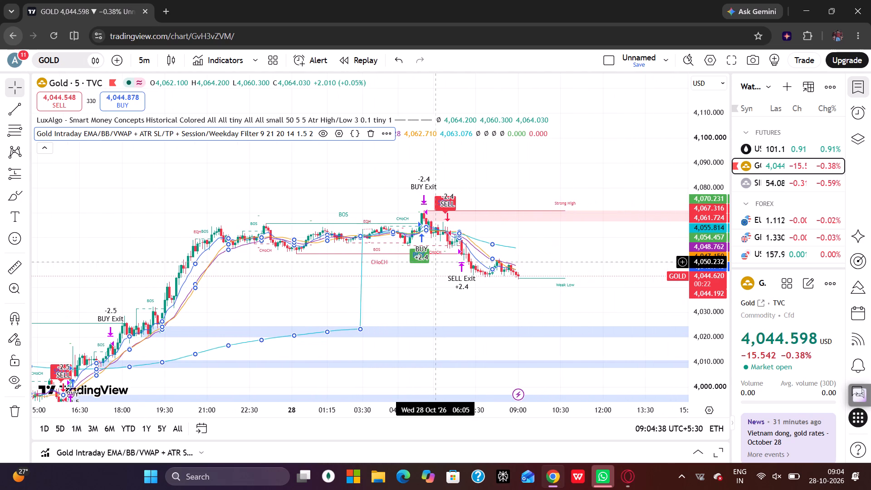
{"action": "scroll", "coordinate": [435, 262], "scroll_direction": "right", "scroll_amount": 1}
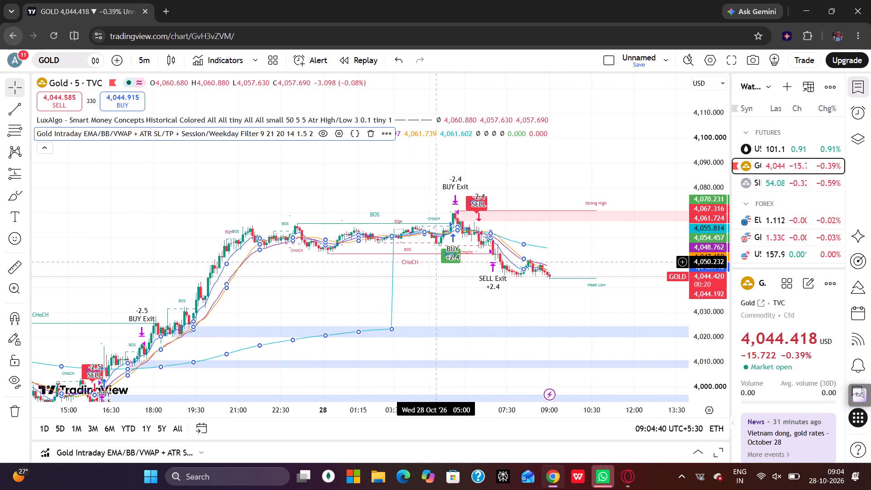
{"action": "scroll", "coordinate": [435, 262], "scroll_direction": "left", "scroll_amount": 1}
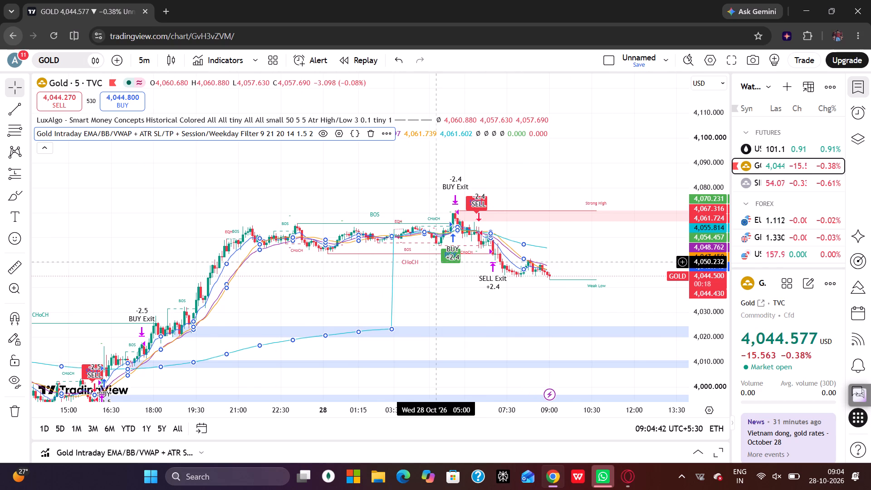
{"action": "scroll", "coordinate": [435, 262], "scroll_direction": "left", "scroll_amount": 1}
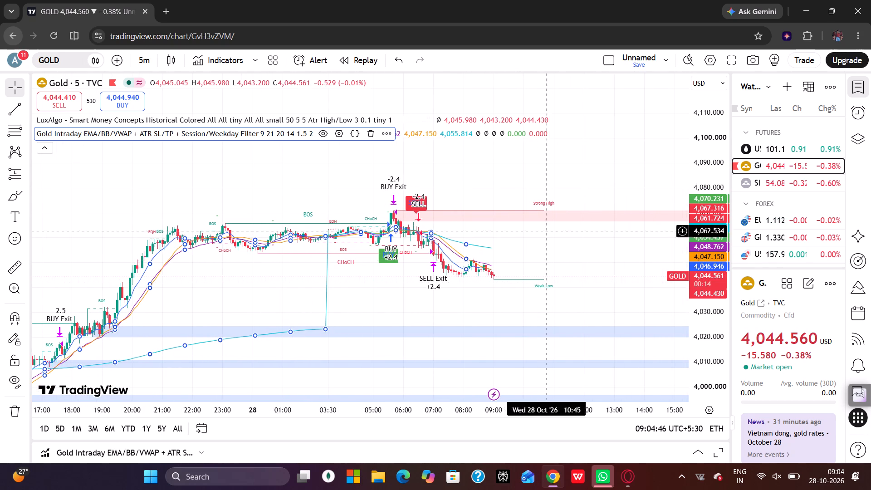
{"action": "scroll", "coordinate": [229, 319], "scroll_direction": "right", "scroll_amount": 9}
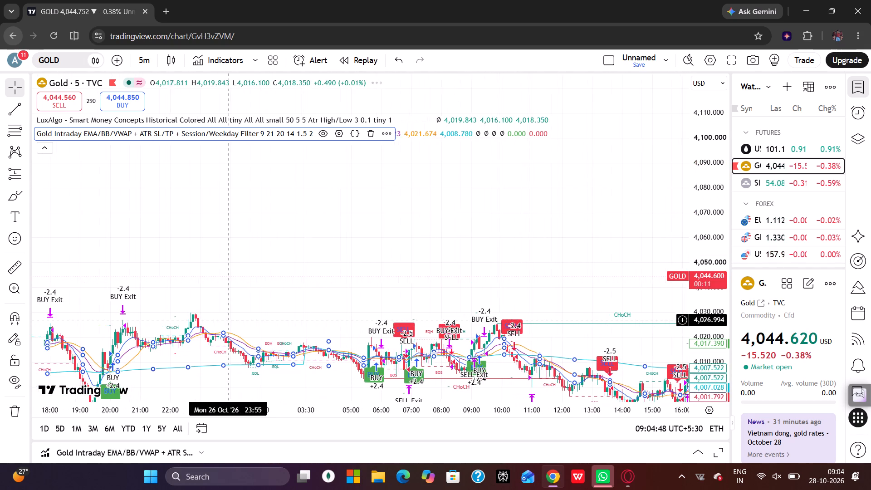
{"action": "scroll", "coordinate": [229, 319], "scroll_direction": "left", "scroll_amount": 1}
{"action": "scroll", "coordinate": [229, 319], "scroll_direction": "right", "scroll_amount": 2}
{"action": "scroll", "coordinate": [229, 319], "scroll_direction": "left", "scroll_amount": 5}
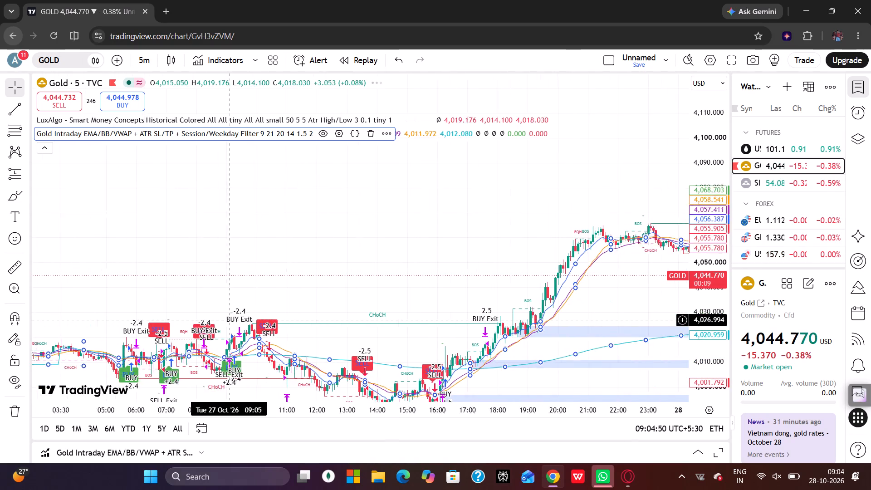
{"action": "scroll", "coordinate": [229, 319], "scroll_direction": "left", "scroll_amount": 4}
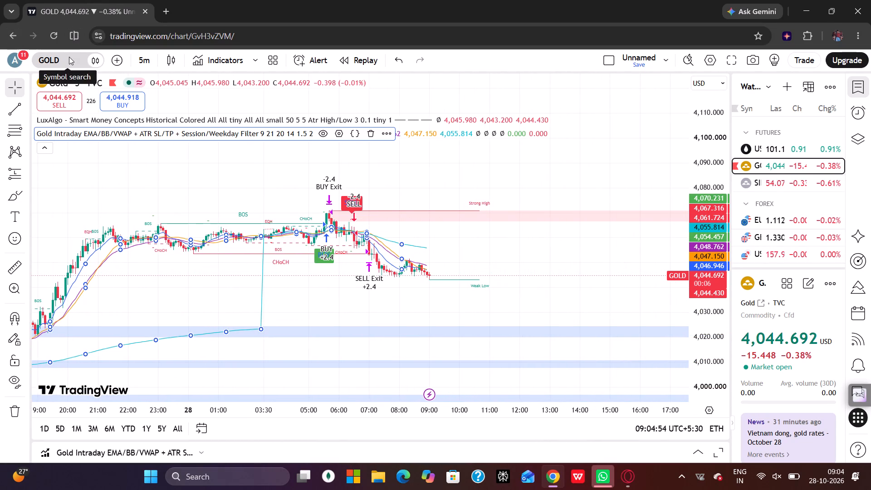
Hide the Gold Intraday EMA/BB/VWAP + ATR SL/TP strategy on the Gold chart.
{"action": "left_click", "coordinate": [325, 131]}
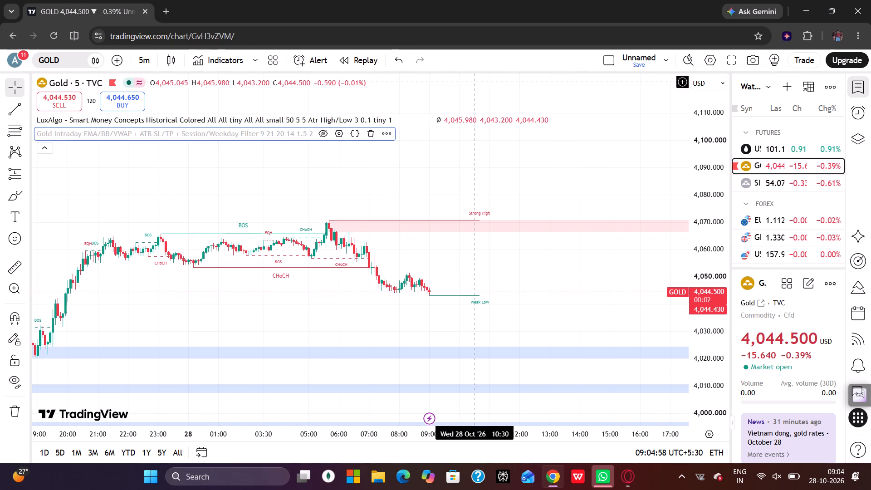
Load EUR/USD from the watchlist and examine its 5-minute structure.
{"action": "left_click", "coordinate": [754, 220]}
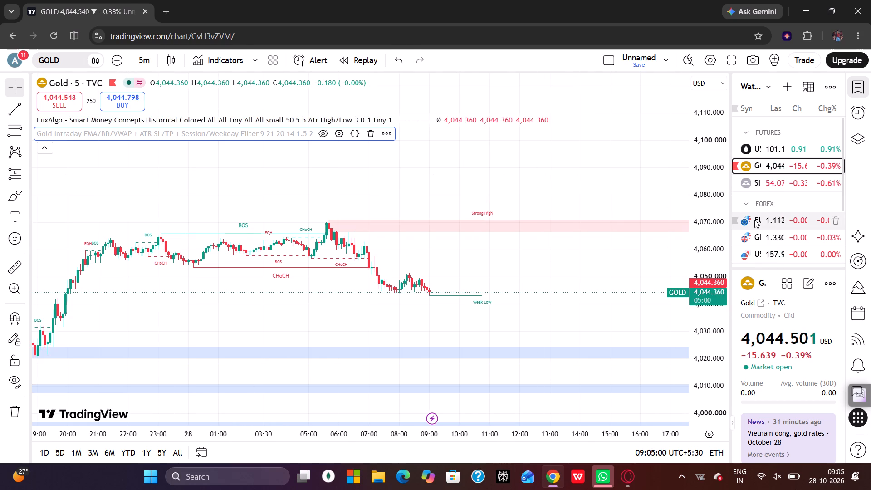
{"action": "scroll", "coordinate": [534, 308], "scroll_direction": "right", "scroll_amount": 1}
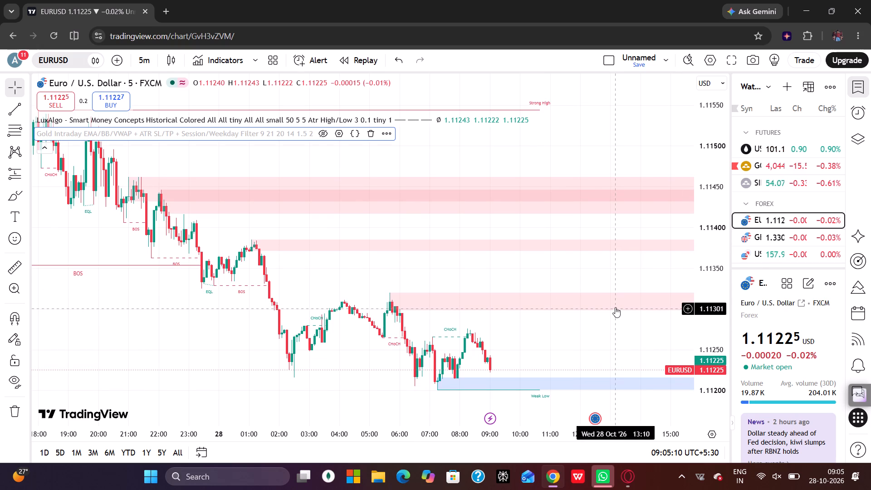
Switch to the Investabl trading platform and look over its one-minute EUR/USD chart.
{"action": "left_click", "coordinate": [256, 418]}
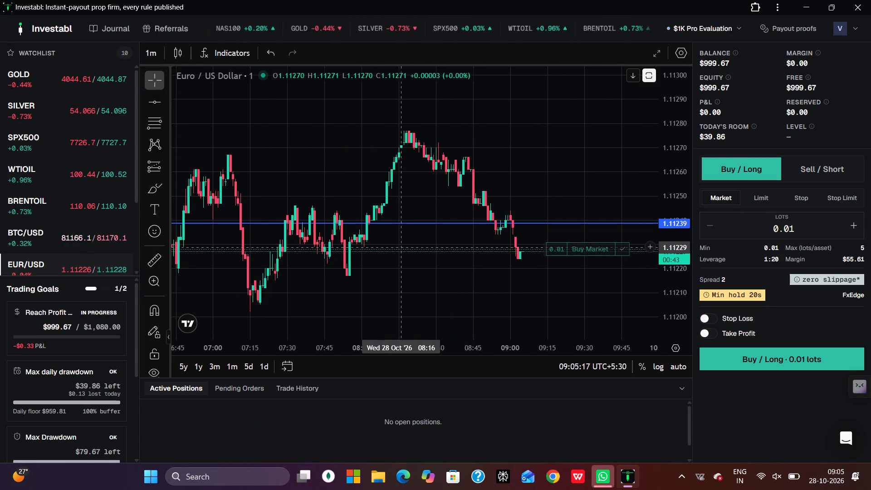
{"action": "scroll", "coordinate": [402, 248], "scroll_direction": "right", "scroll_amount": 1}
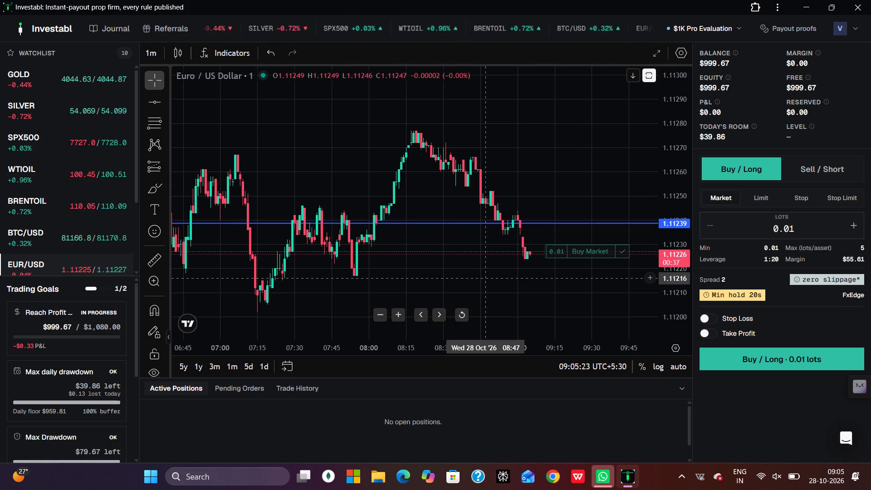
Check the one-minute charts of SILVER and WTIOIL from the Investabl watchlist.
{"action": "left_click", "coordinate": [20, 114]}
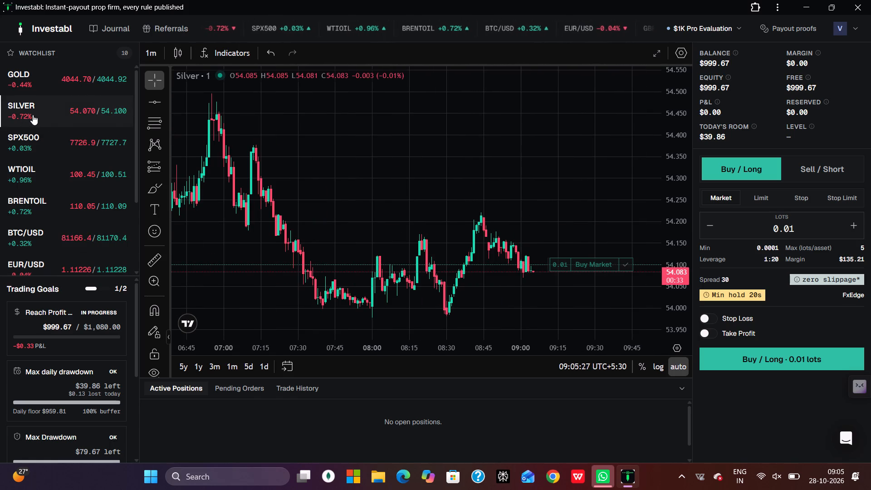
{"action": "left_click", "coordinate": [23, 162]}
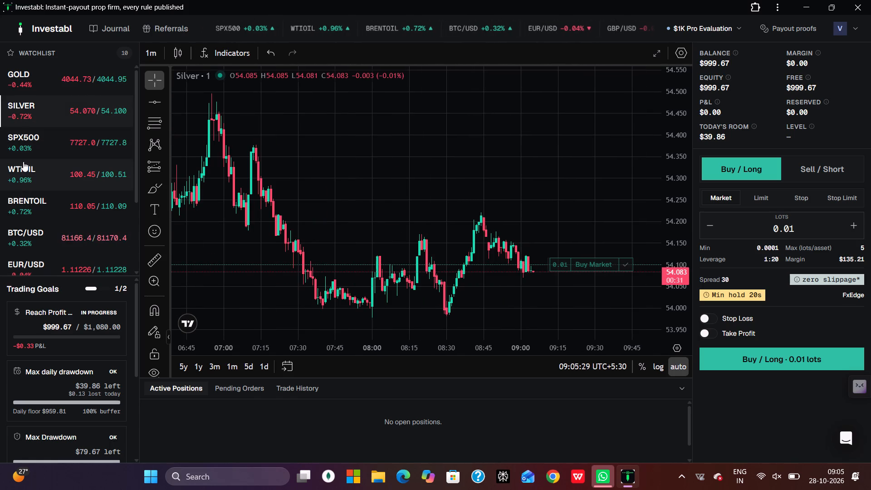
{"action": "scroll", "coordinate": [330, 206], "scroll_direction": "right", "scroll_amount": 4}
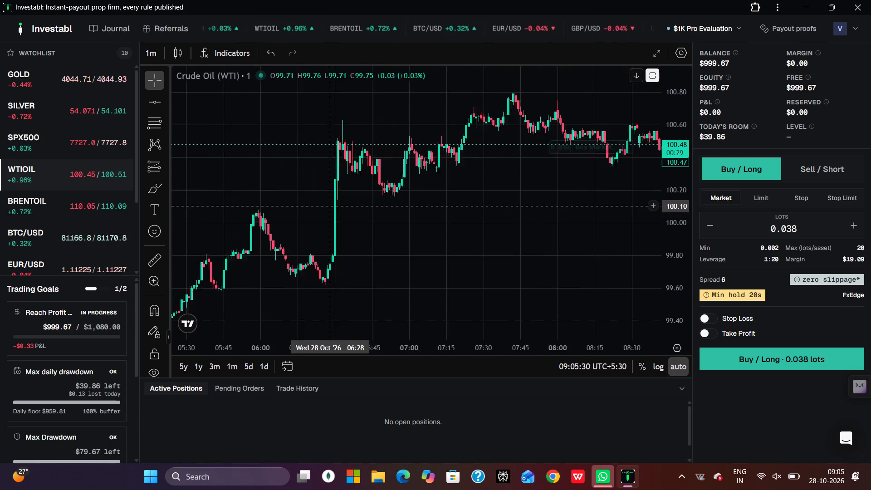
Look over the WTIOIL one-minute chart up to its most recent candles.
{"action": "scroll", "coordinate": [484, 230], "scroll_direction": "left", "scroll_amount": 3}
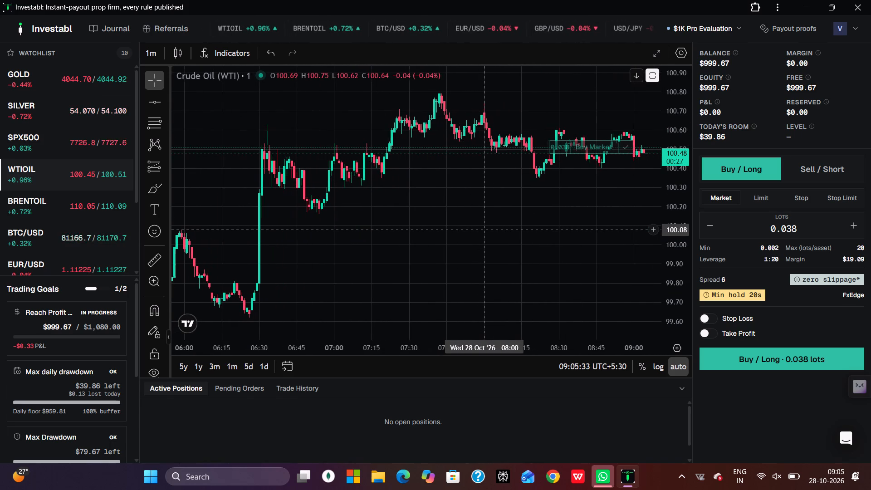
{"action": "scroll", "coordinate": [484, 230], "scroll_direction": "left", "scroll_amount": 2}
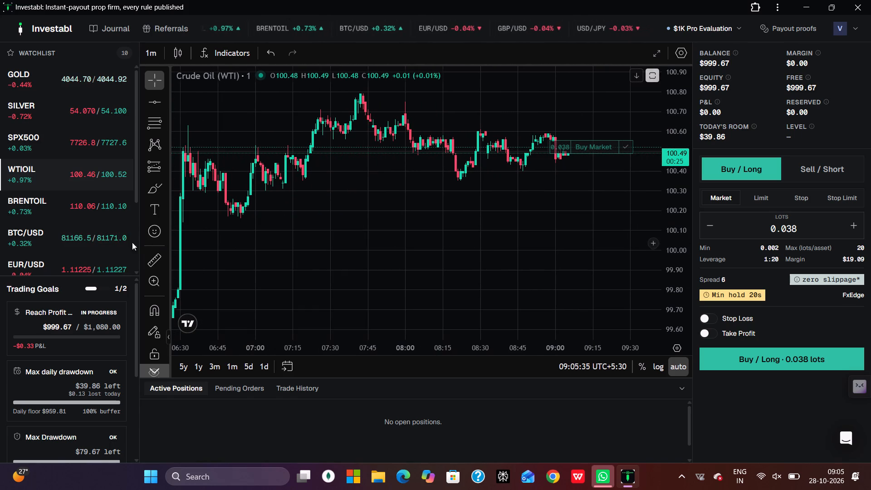
Open BTC/USD from the Investabl watchlist and examine its earlier and latest one-minute price action.
{"action": "left_click", "coordinate": [37, 245]}
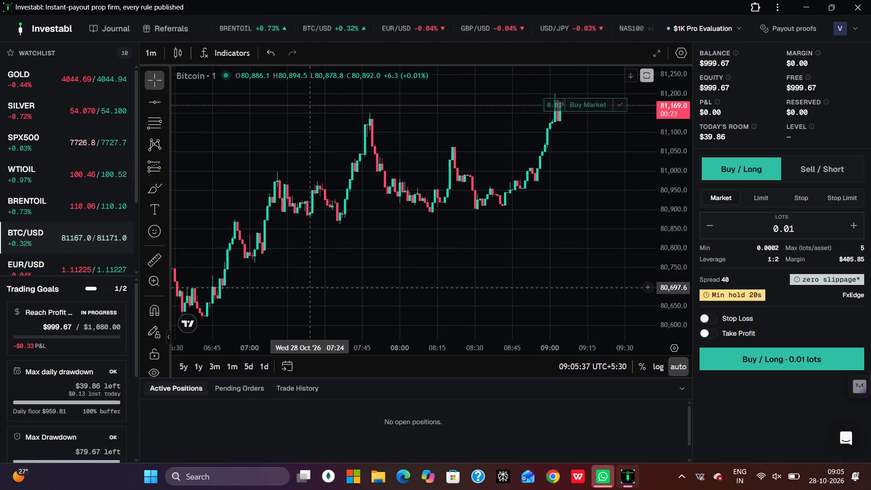
{"action": "scroll", "coordinate": [310, 287], "scroll_direction": "right", "scroll_amount": 7}
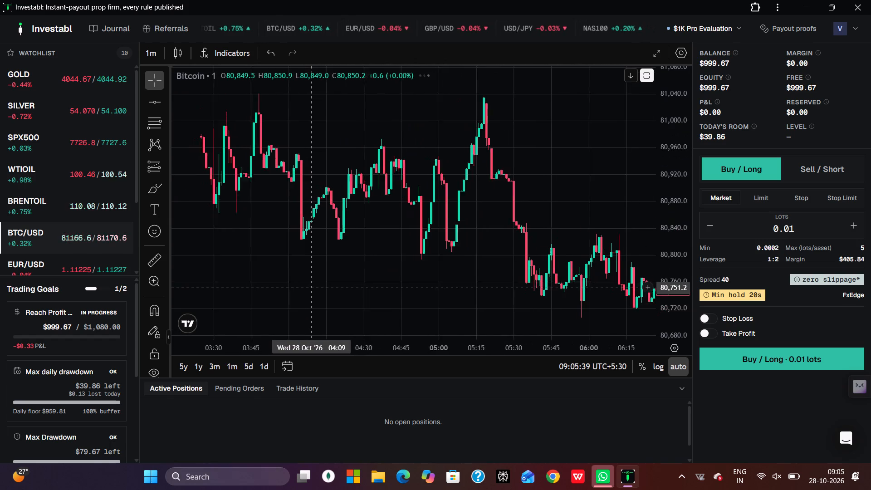
{"action": "scroll", "coordinate": [310, 287], "scroll_direction": "left", "scroll_amount": 7}
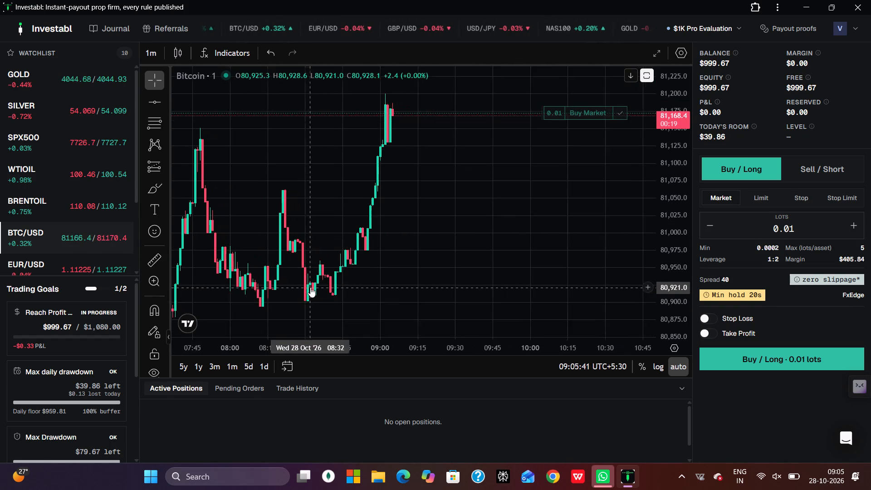
{"action": "scroll", "coordinate": [310, 287], "scroll_direction": "right", "scroll_amount": 1}
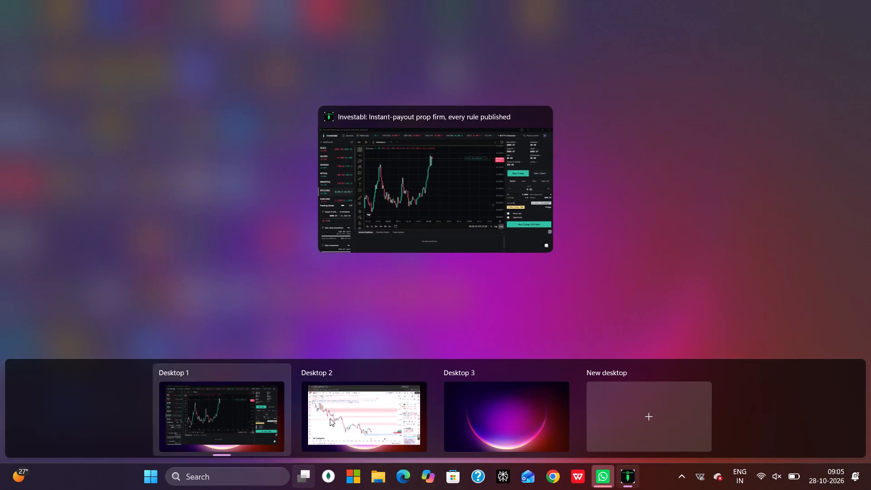
Switch to TradingView, load the Bitstamp BTCUSD chart from the watchlist and auto-fit its price scale.
{"action": "left_click", "coordinate": [330, 418]}
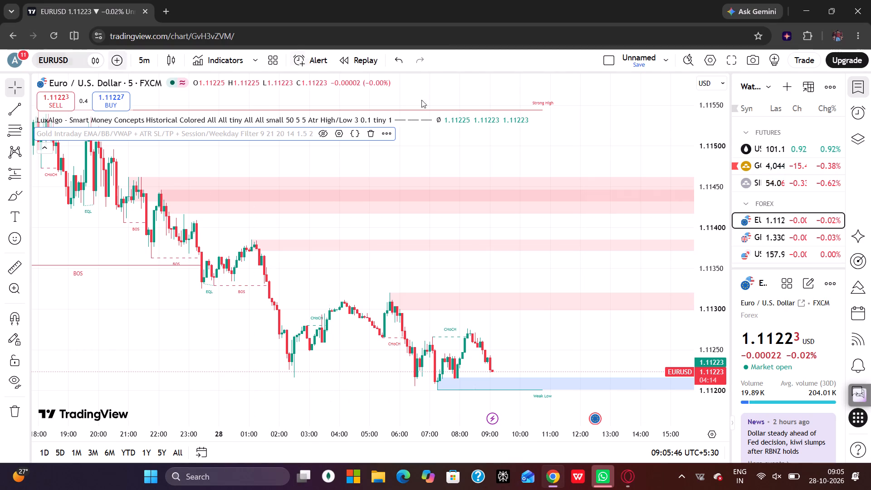
{"action": "scroll", "coordinate": [768, 196], "scroll_direction": "down", "scroll_amount": 3}
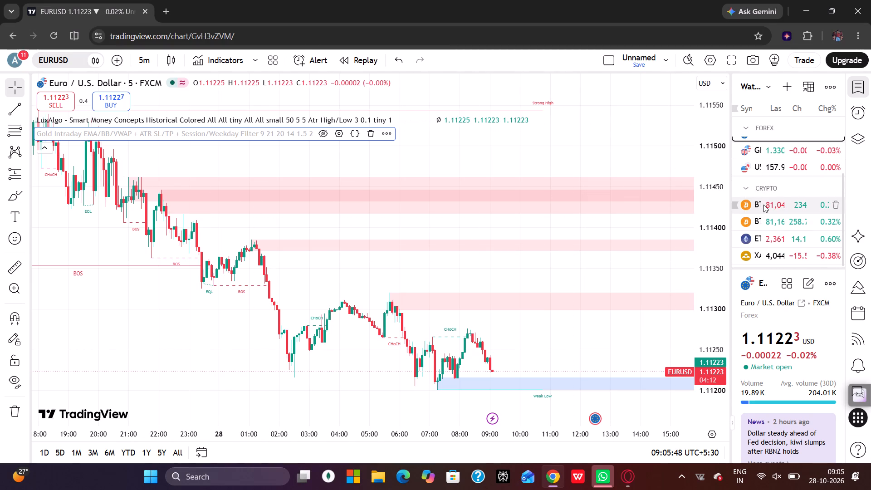
{"action": "left_click", "coordinate": [763, 205]}
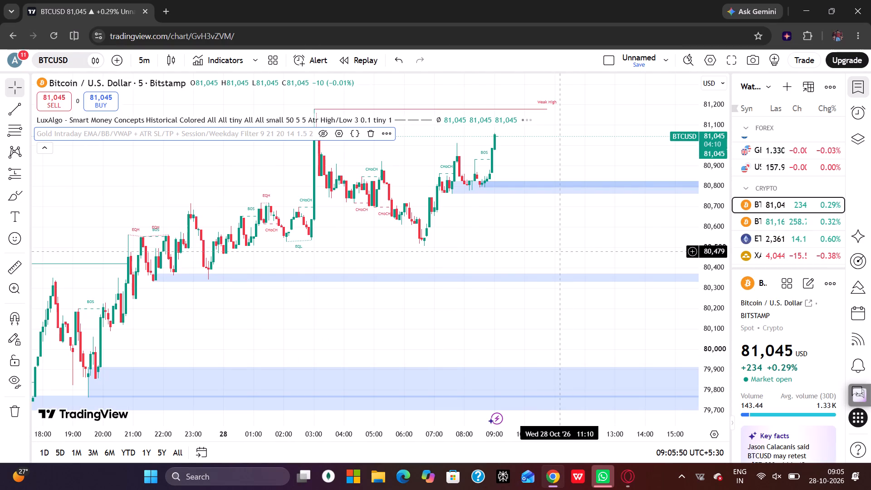
{"action": "scroll", "coordinate": [485, 273], "scroll_direction": "right", "scroll_amount": 3}
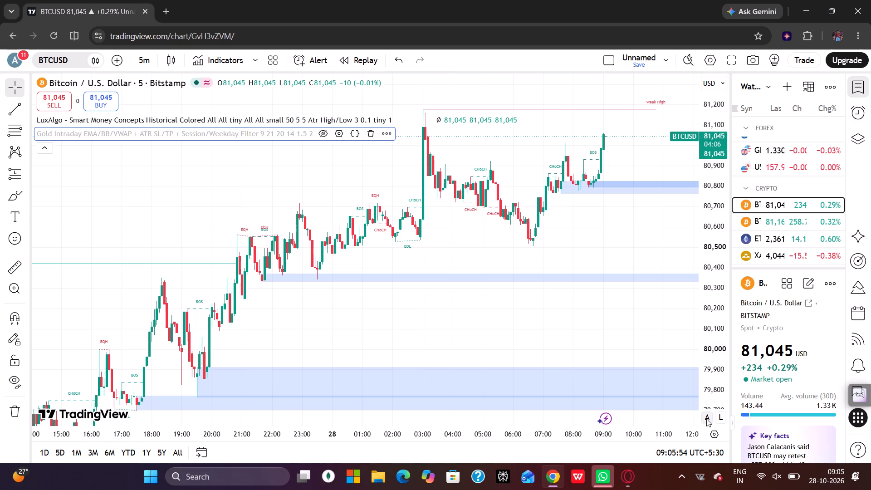
{"action": "left_click", "coordinate": [706, 419]}
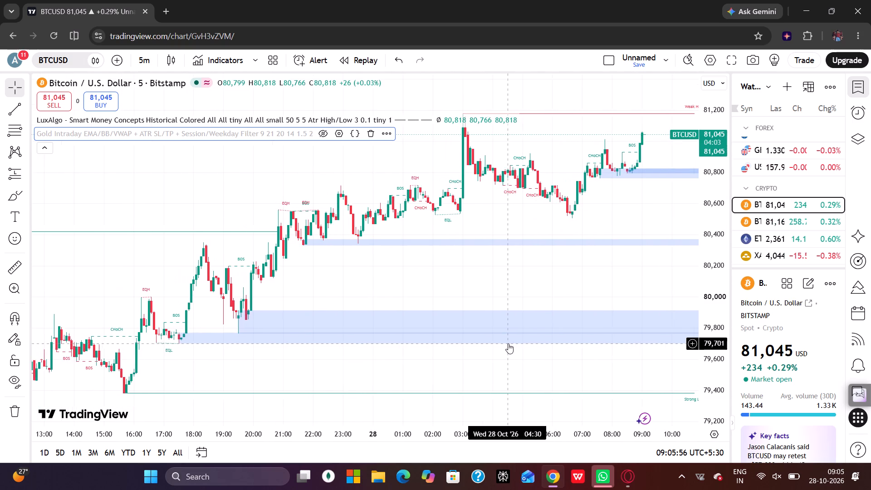
Examine the 5-minute BTCUSD structure, including earlier swings, order-block zones and the latest candles.
{"action": "scroll", "coordinate": [508, 343], "scroll_direction": "right", "scroll_amount": 1}
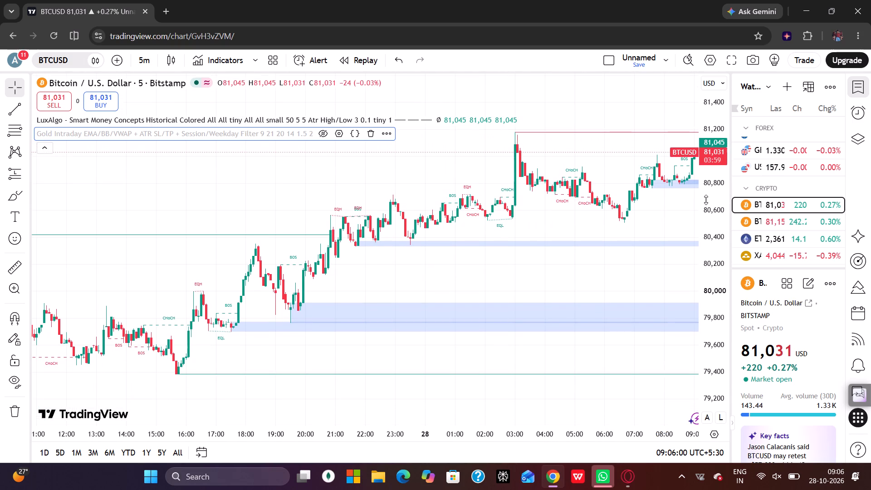
{"action": "scroll", "coordinate": [524, 253], "scroll_direction": "right", "scroll_amount": 6}
{"action": "scroll", "coordinate": [524, 253], "scroll_direction": "left", "scroll_amount": 1}
{"action": "scroll", "coordinate": [524, 253], "scroll_direction": "right", "scroll_amount": 3}
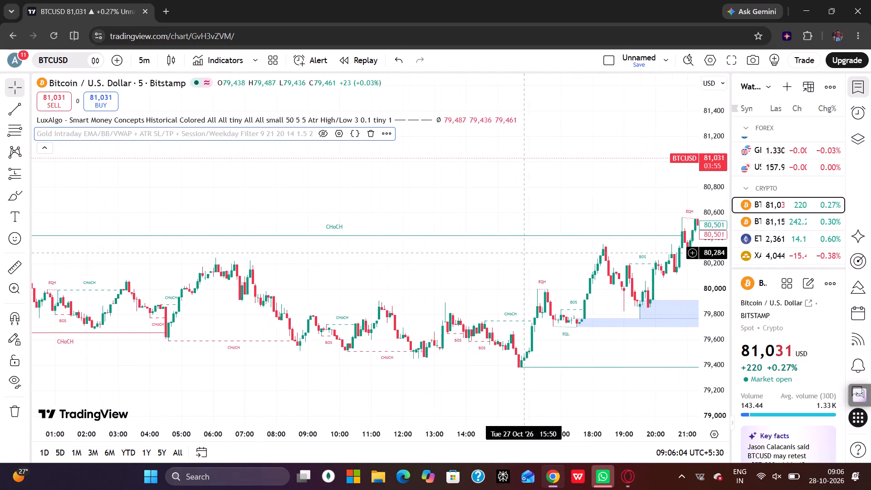
{"action": "scroll", "coordinate": [524, 253], "scroll_direction": "right", "scroll_amount": 1}
{"action": "scroll", "coordinate": [524, 253], "scroll_direction": "left", "scroll_amount": 6}
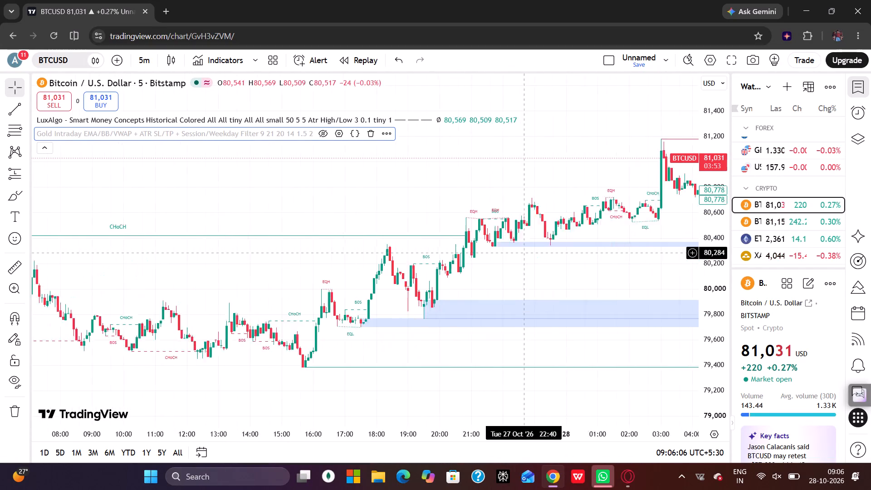
{"action": "scroll", "coordinate": [524, 253], "scroll_direction": "left", "scroll_amount": 4}
{"action": "scroll", "coordinate": [524, 253], "scroll_direction": "right", "scroll_amount": 4}
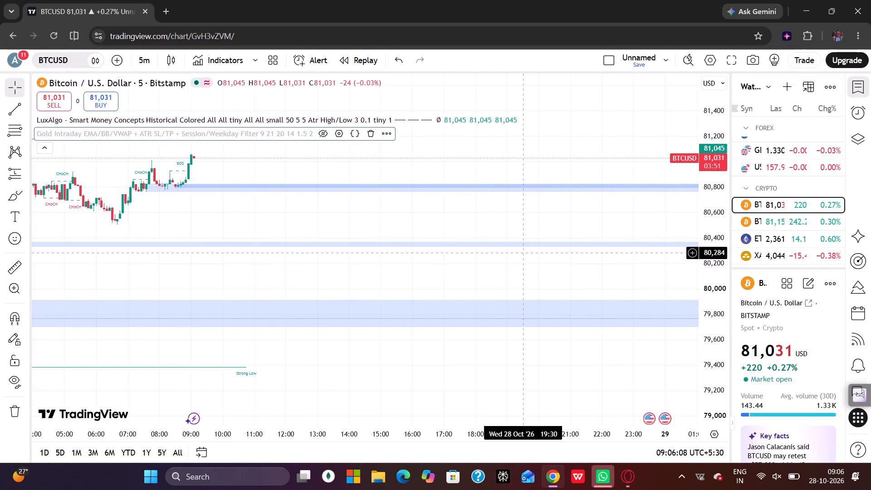
{"action": "scroll", "coordinate": [524, 253], "scroll_direction": "right", "scroll_amount": 3}
{"action": "scroll", "coordinate": [524, 253], "scroll_direction": "left", "scroll_amount": 1}
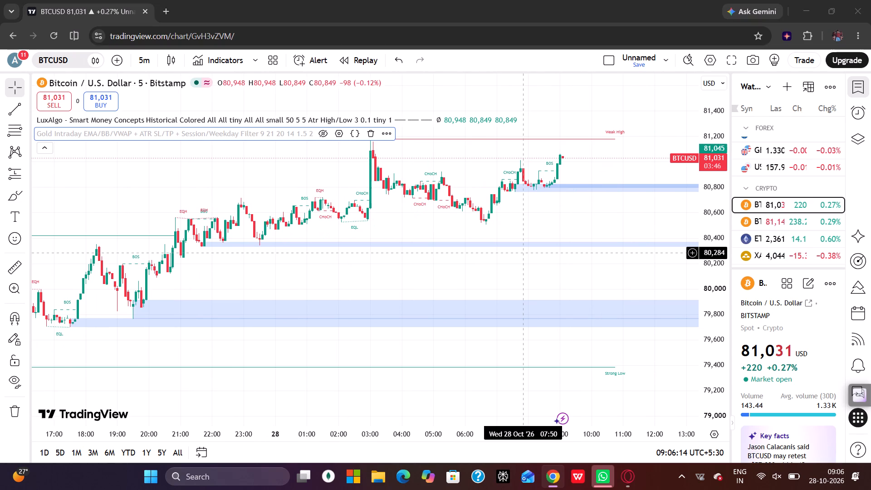
Switch back to Investabl and check the one-minute GBP/USD chart from the watchlist.
{"action": "left_click", "coordinate": [234, 400]}
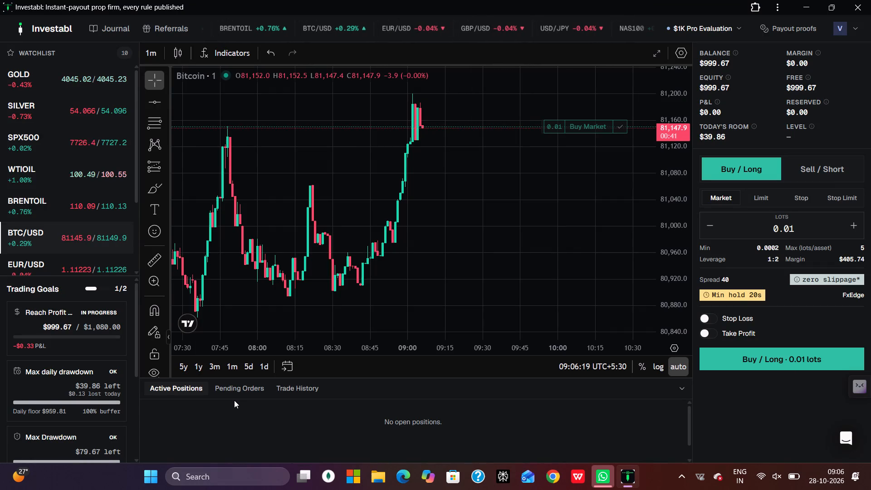
{"action": "scroll", "coordinate": [54, 211], "scroll_direction": "down", "scroll_amount": 1}
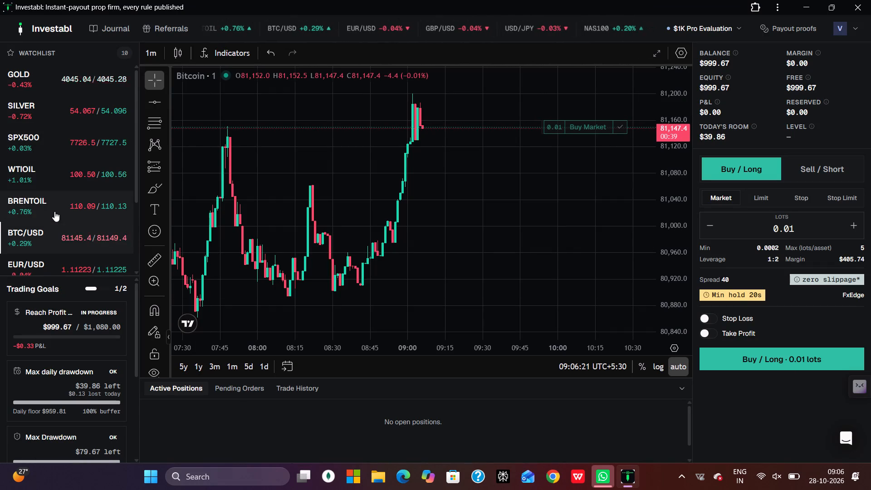
{"action": "scroll", "coordinate": [54, 211], "scroll_direction": "down", "scroll_amount": 1}
{"action": "left_click", "coordinate": [45, 233]}
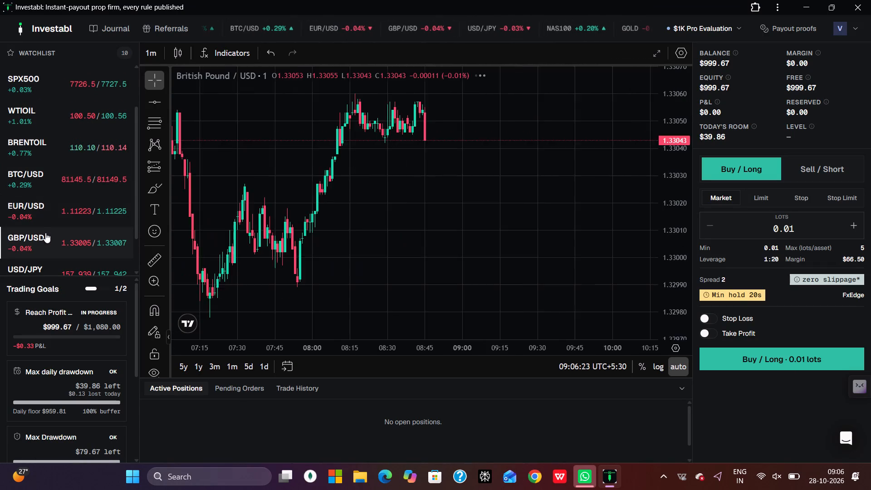
{"action": "scroll", "coordinate": [274, 253], "scroll_direction": "right", "scroll_amount": 1}
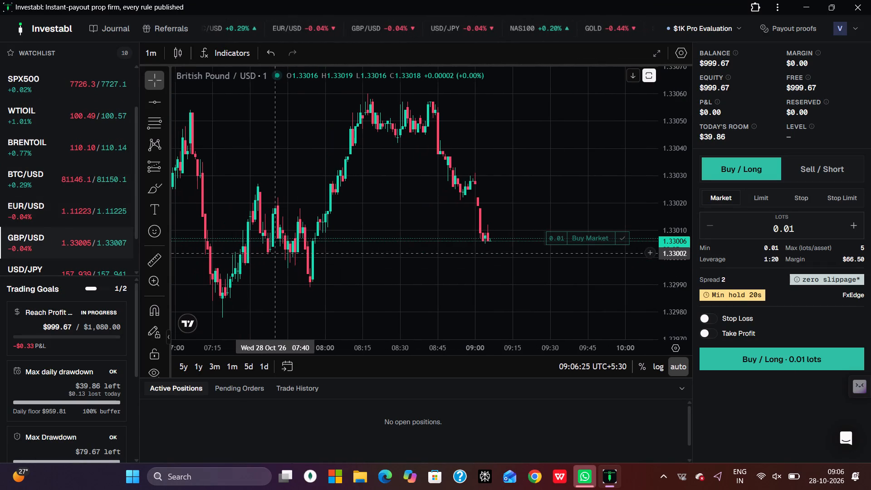
Open USD/JPY from the Investabl watchlist and examine its one-minute price action.
{"action": "scroll", "coordinate": [81, 206], "scroll_direction": "down", "scroll_amount": 1}
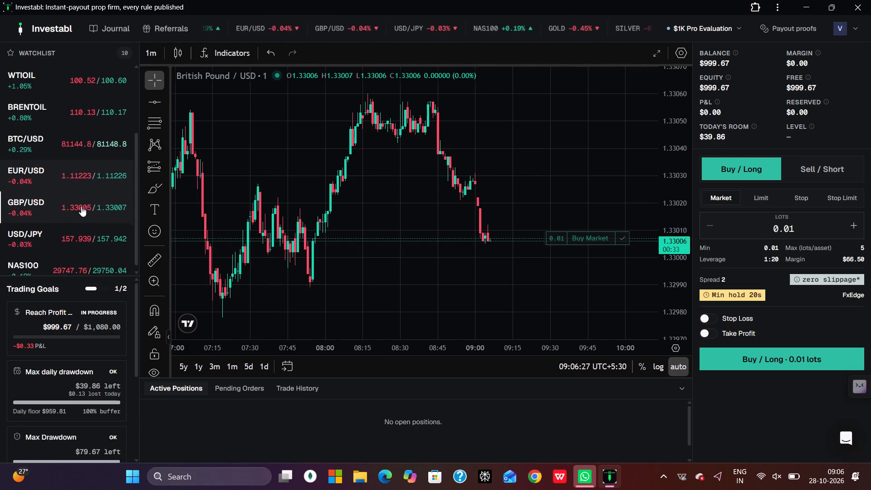
{"action": "scroll", "coordinate": [81, 206], "scroll_direction": "down", "scroll_amount": 1}
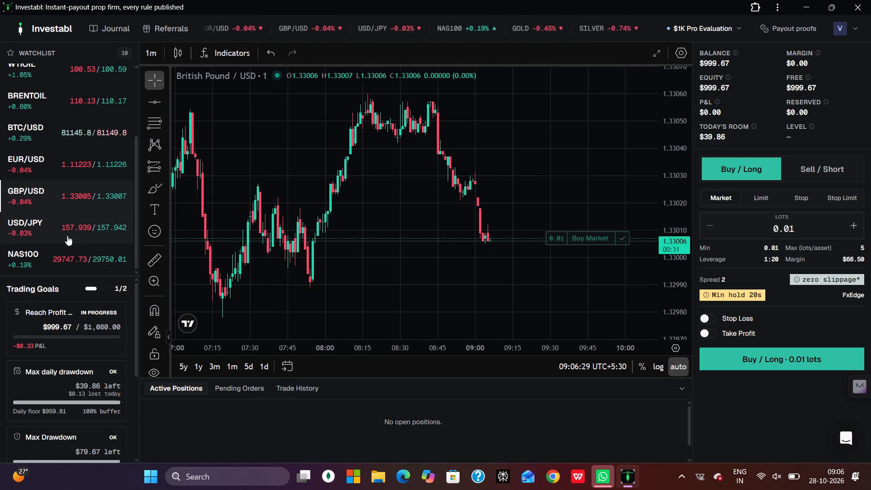
{"action": "left_click", "coordinate": [30, 222]}
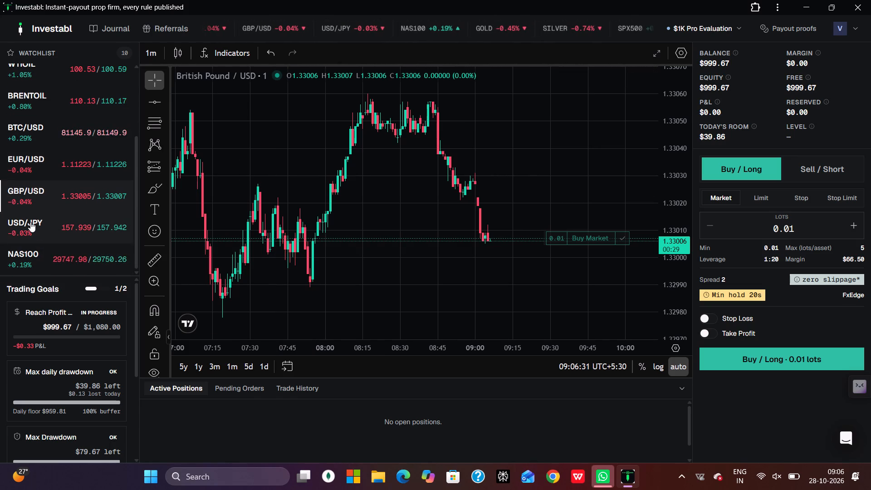
{"action": "scroll", "coordinate": [240, 255], "scroll_direction": "right", "scroll_amount": 3}
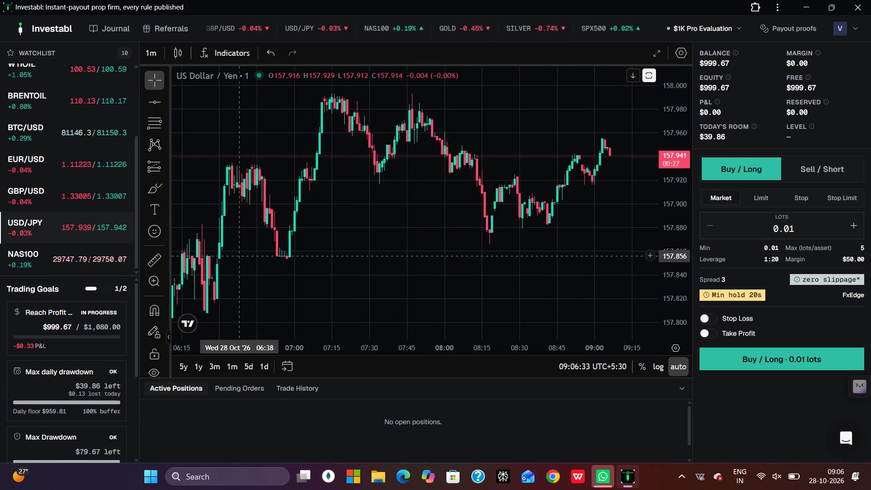
{"action": "scroll", "coordinate": [240, 255], "scroll_direction": "right", "scroll_amount": 1}
{"action": "scroll", "coordinate": [240, 255], "scroll_direction": "left", "scroll_amount": 2}
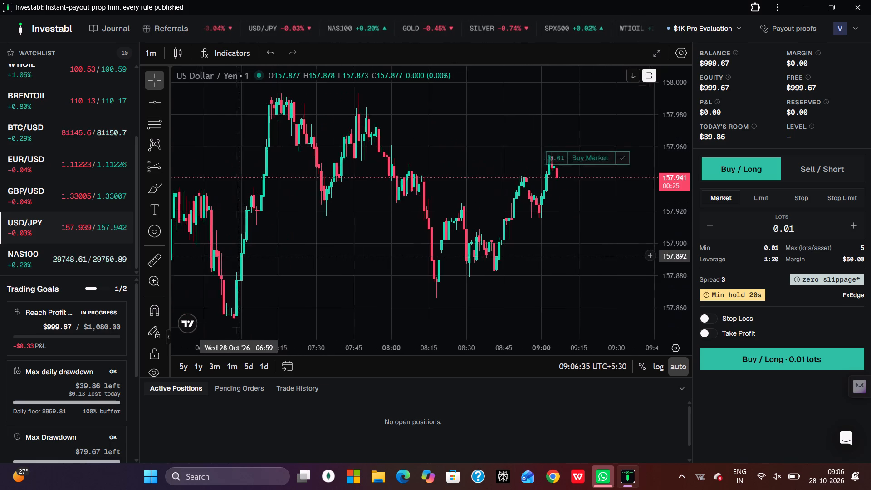
{"action": "scroll", "coordinate": [240, 255], "scroll_direction": "right", "scroll_amount": 2}
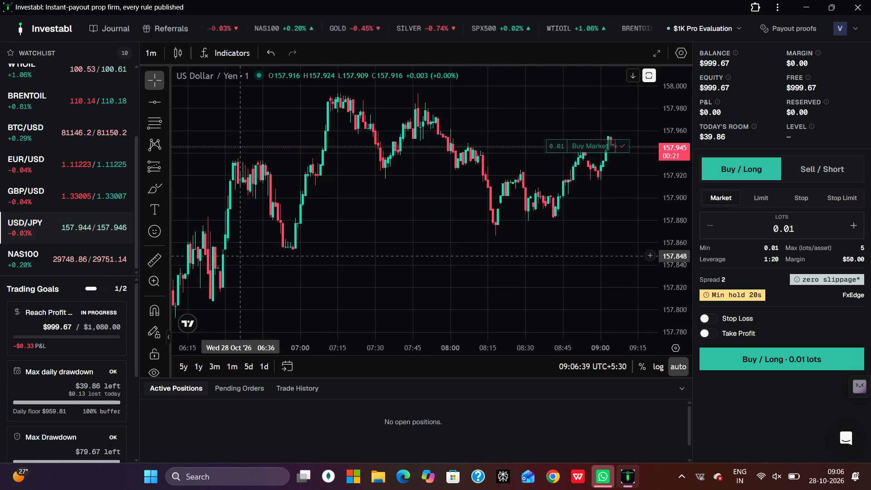
{"action": "scroll", "coordinate": [240, 255], "scroll_direction": "left", "scroll_amount": 1}
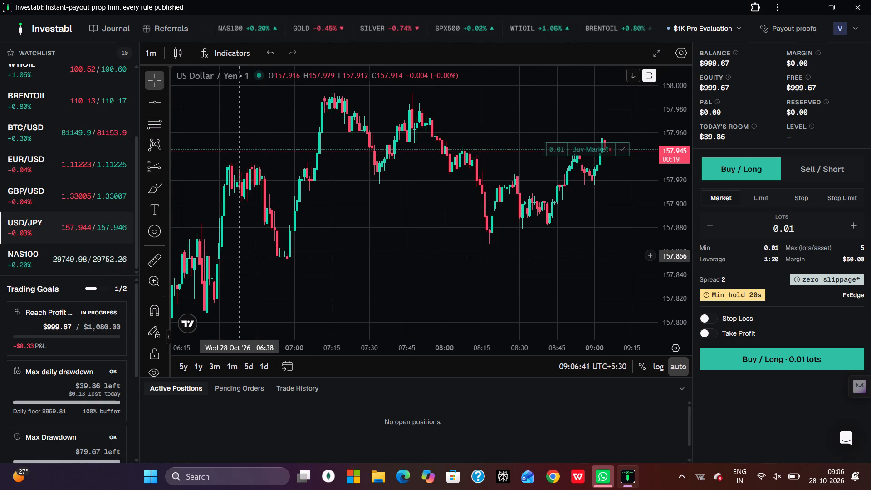
{"action": "scroll", "coordinate": [240, 255], "scroll_direction": "left", "scroll_amount": 1}
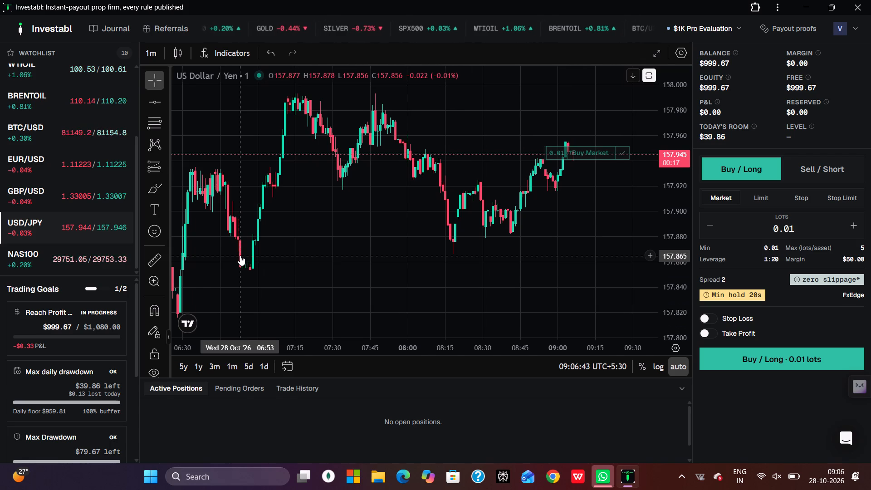
{"action": "scroll", "coordinate": [240, 255], "scroll_direction": "left", "scroll_amount": 2}
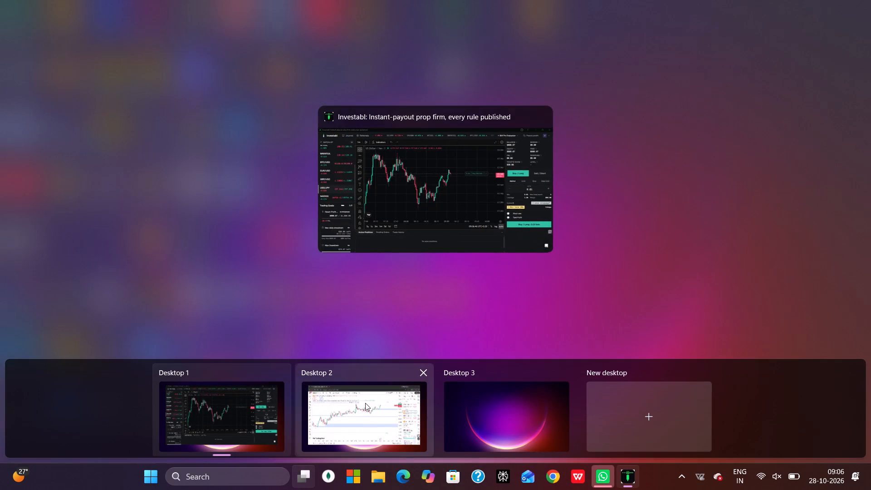
Switch to TradingView, load USDJPY from the forex watchlist and examine its 5-minute structure.
{"action": "left_click", "coordinate": [365, 403]}
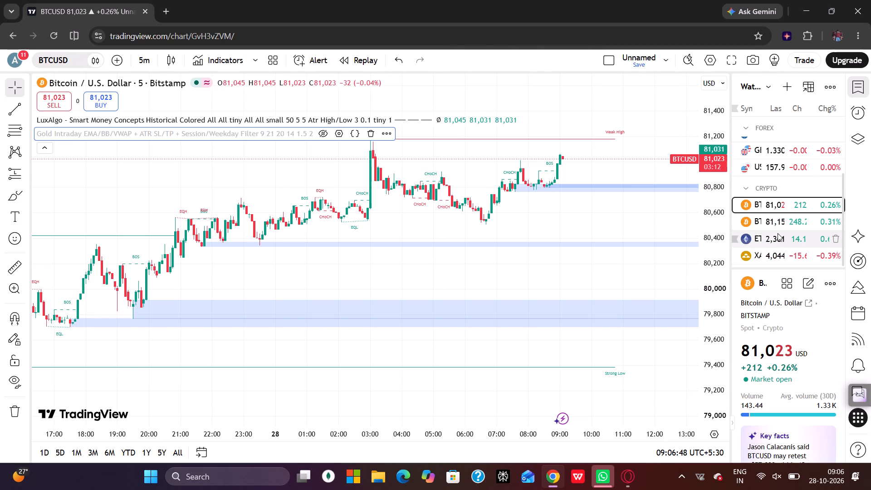
{"action": "scroll", "coordinate": [778, 233], "scroll_direction": "up", "scroll_amount": 1}
{"action": "left_click", "coordinate": [758, 174]}
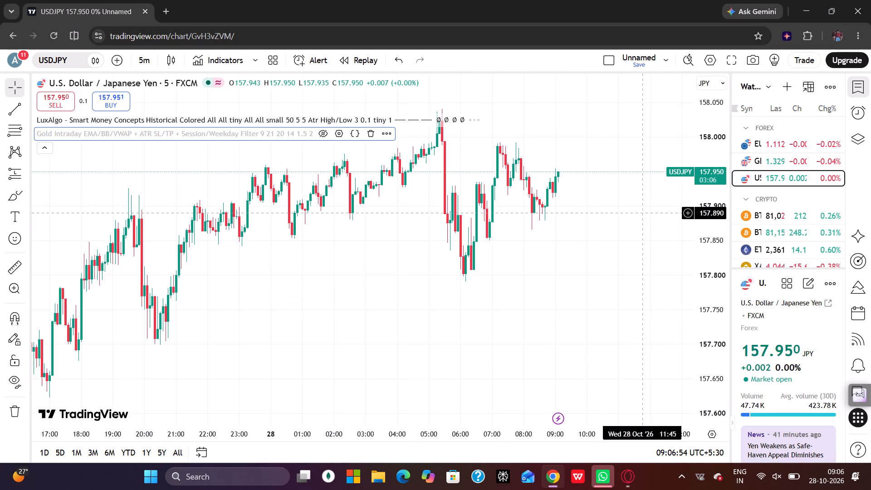
{"action": "scroll", "coordinate": [643, 213], "scroll_direction": "left", "scroll_amount": 2}
{"action": "scroll", "coordinate": [643, 213], "scroll_direction": "right", "scroll_amount": 1}
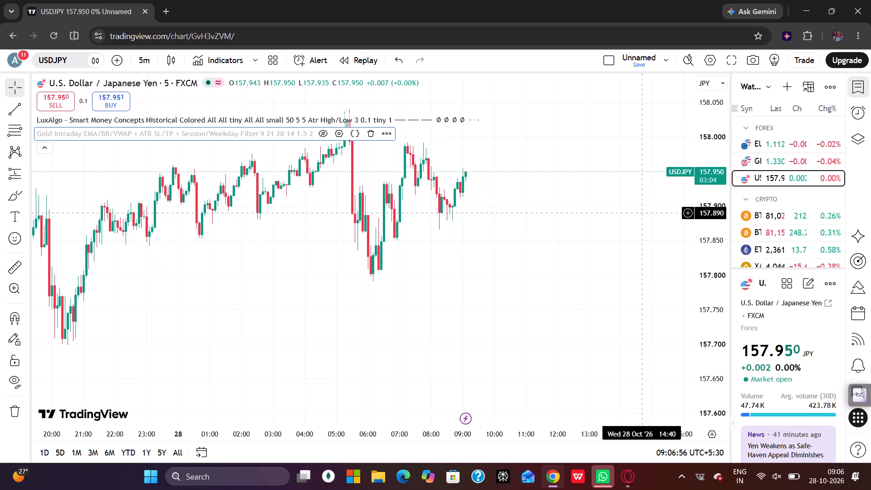
{"action": "scroll", "coordinate": [643, 213], "scroll_direction": "right", "scroll_amount": 1}
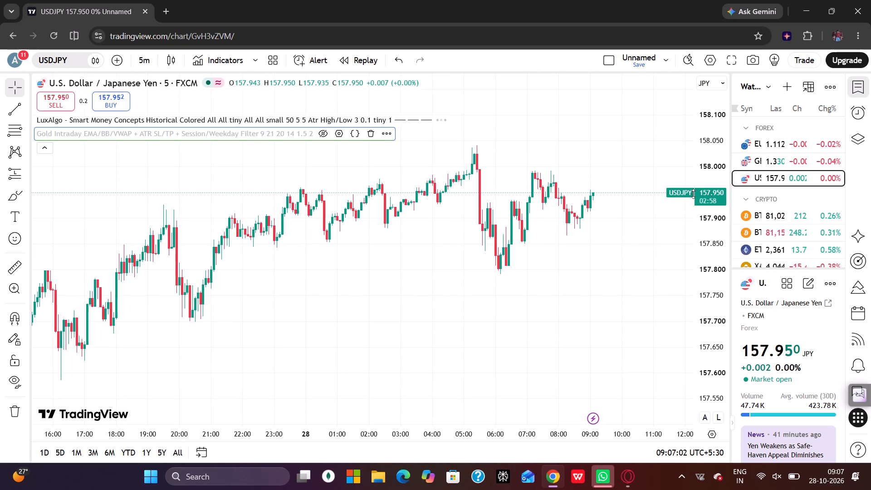
{"action": "scroll", "coordinate": [510, 255], "scroll_direction": "right", "scroll_amount": 11}
{"action": "scroll", "coordinate": [510, 255], "scroll_direction": "left", "scroll_amount": 7}
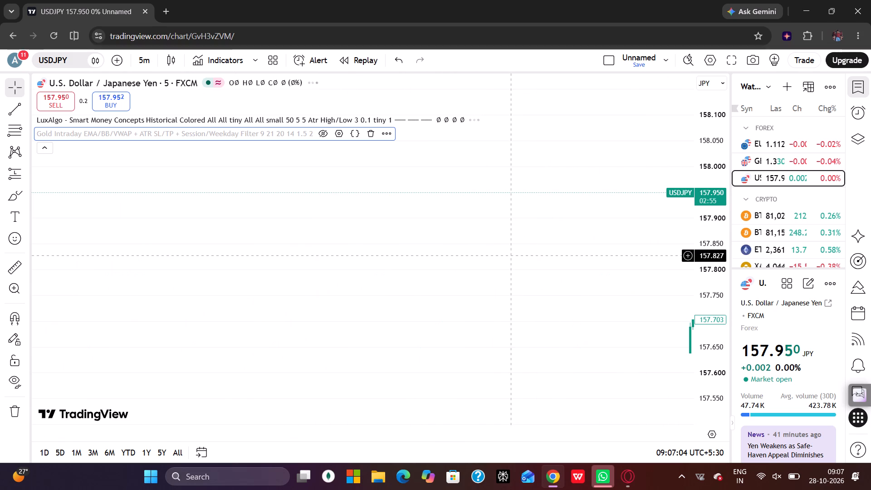
{"action": "scroll", "coordinate": [510, 255], "scroll_direction": "left", "scroll_amount": 1}
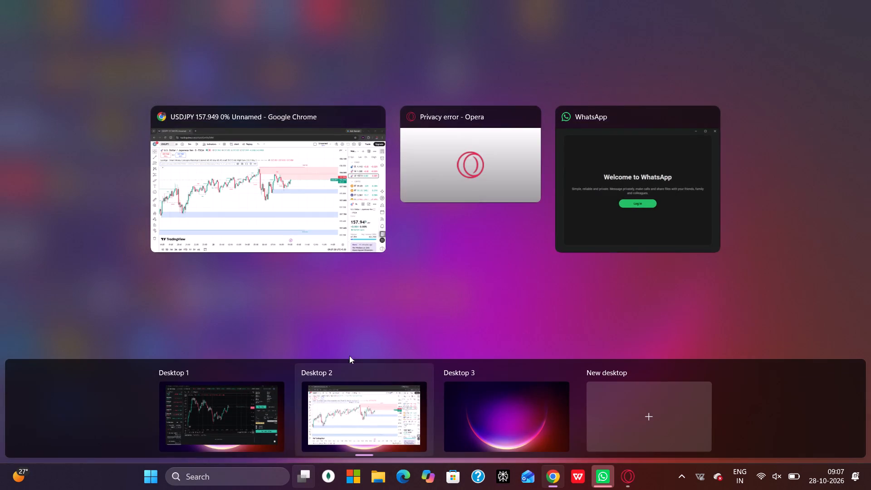
Switch back to Investabl, check the one-minute GBP/USD chart and open EUR/USD from the watchlist.
{"action": "left_click", "coordinate": [270, 370]}
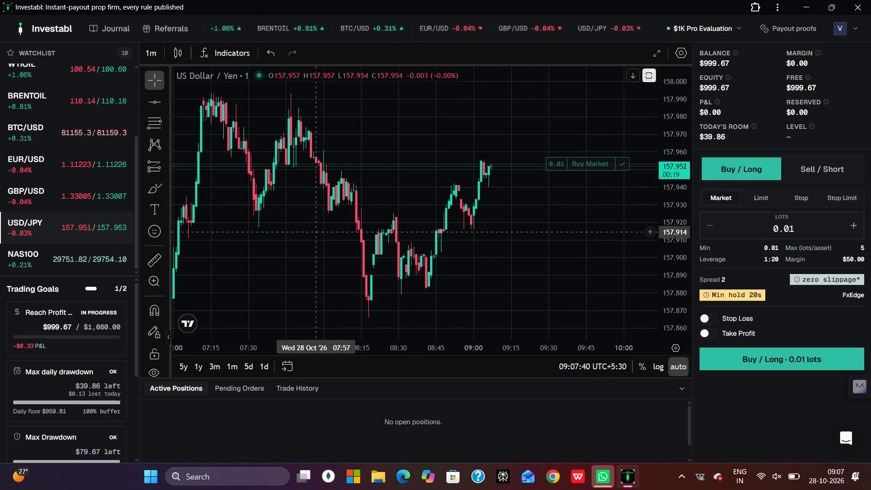
{"action": "left_click", "coordinate": [27, 189]}
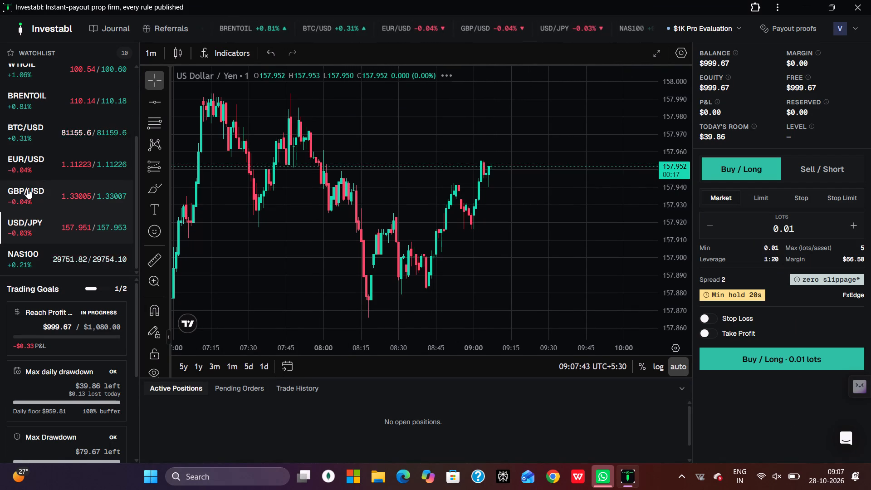
{"action": "scroll", "coordinate": [27, 189], "scroll_direction": "down", "scroll_amount": 1}
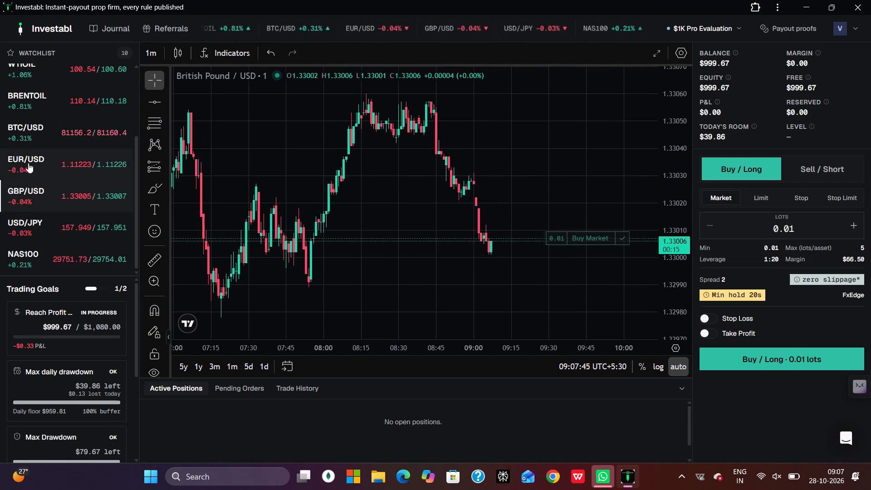
{"action": "left_click", "coordinate": [28, 163]}
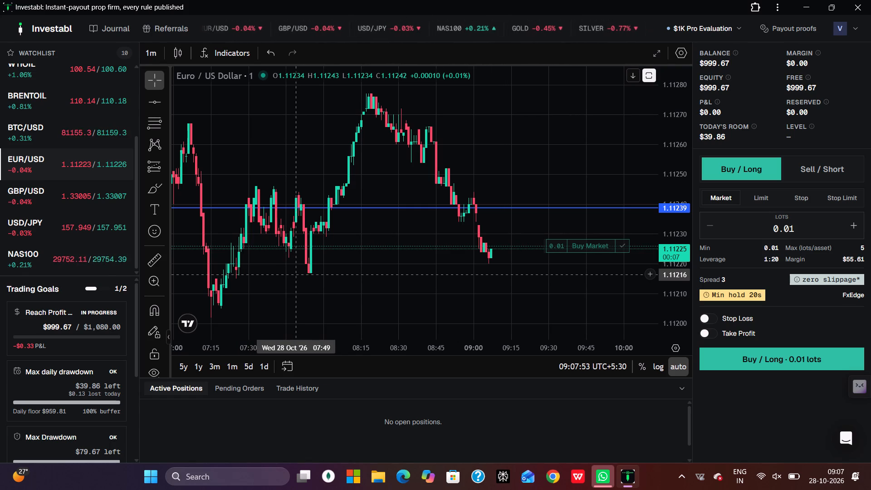
Set the EUR/USD market buy order size to 0.1 lots.
{"action": "triple_click", "coordinate": [856, 230]}
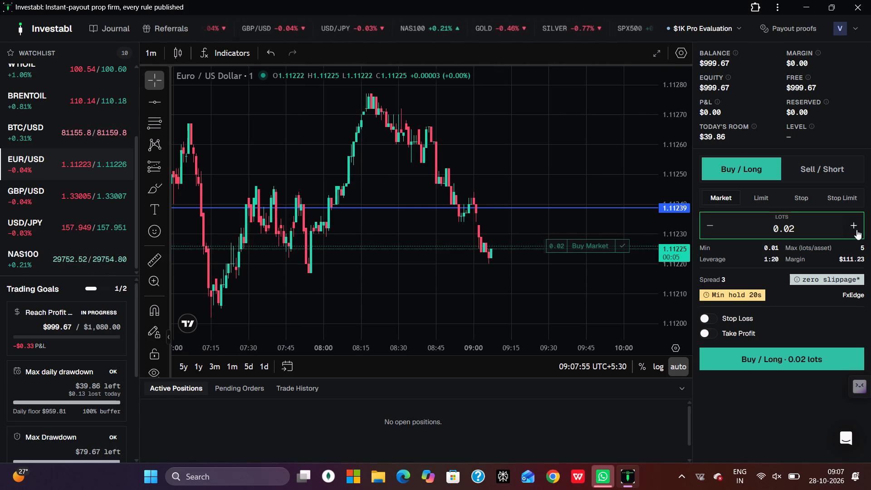
{"action": "triple_click", "coordinate": [856, 230]}
{"action": "triple_click", "coordinate": [856, 230]}
{"action": "double_click", "coordinate": [856, 230]}
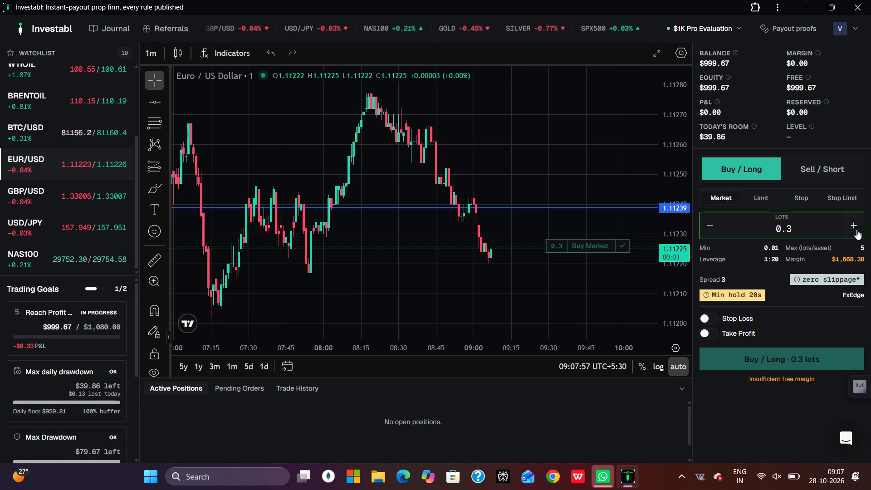
{"action": "left_click", "coordinate": [709, 229]}
{"action": "left_click", "coordinate": [709, 229]}
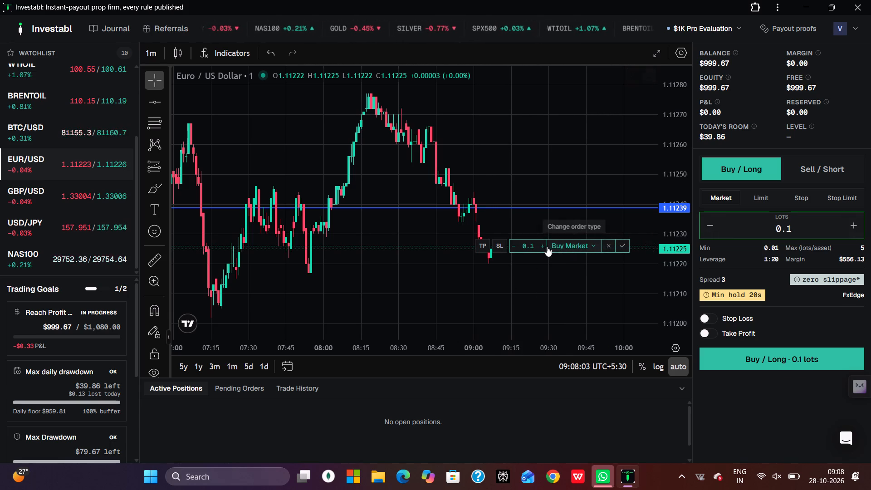
Add a stop loss at 1.11202 to the draft EUR/USD buy order, just under the earlier swing low.
{"action": "left_click_drag", "start_coordinate": [499, 248], "coordinate": [500, 288]}
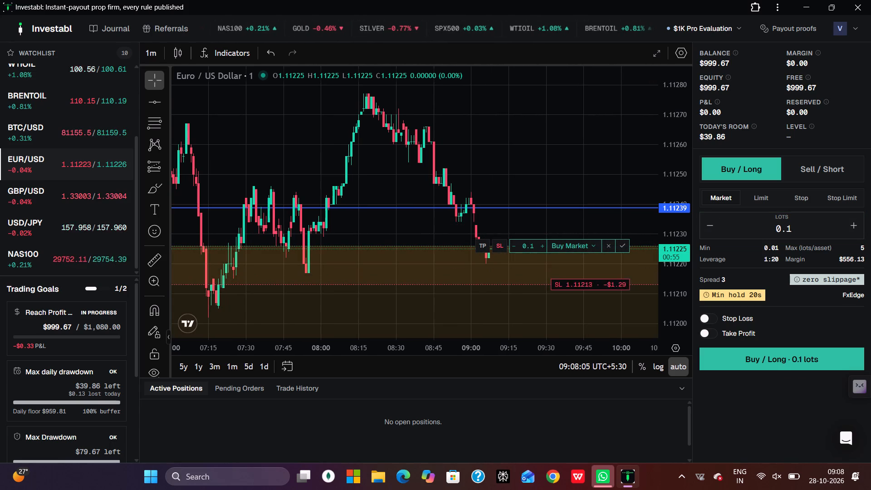
{"action": "left_click_drag", "start_coordinate": [500, 288], "coordinate": [501, 310]}
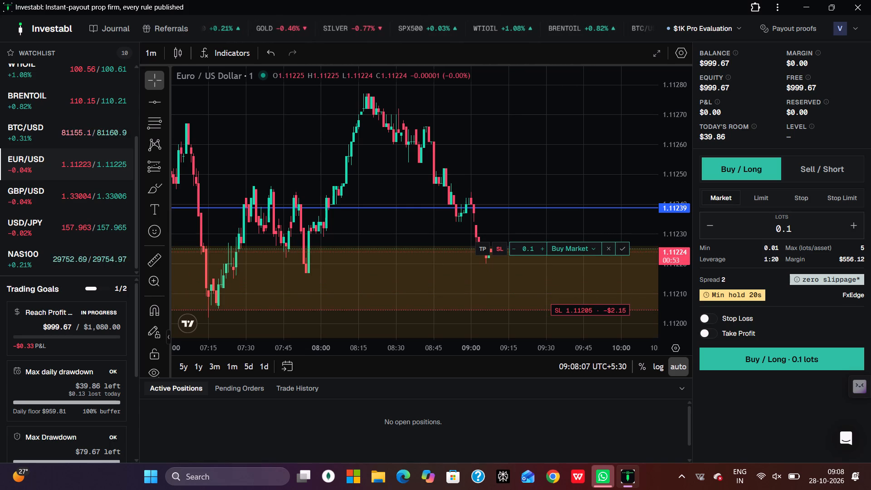
{"action": "left_click_drag", "start_coordinate": [501, 310], "coordinate": [502, 317]}
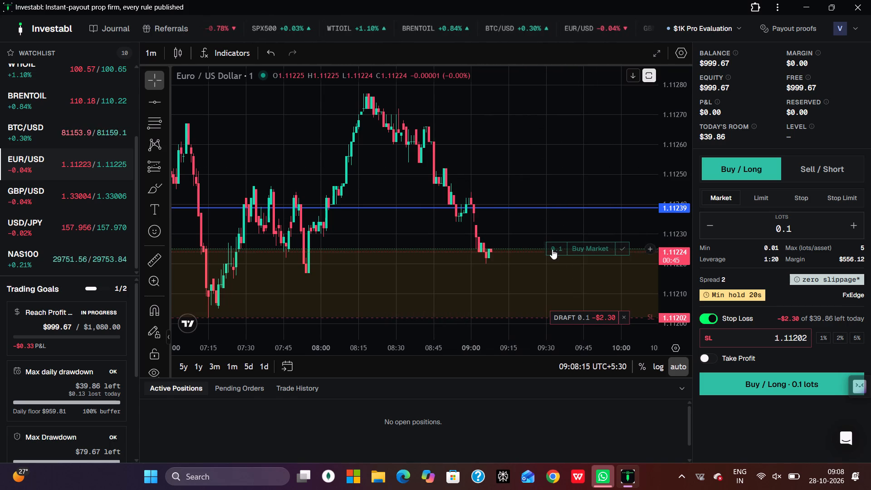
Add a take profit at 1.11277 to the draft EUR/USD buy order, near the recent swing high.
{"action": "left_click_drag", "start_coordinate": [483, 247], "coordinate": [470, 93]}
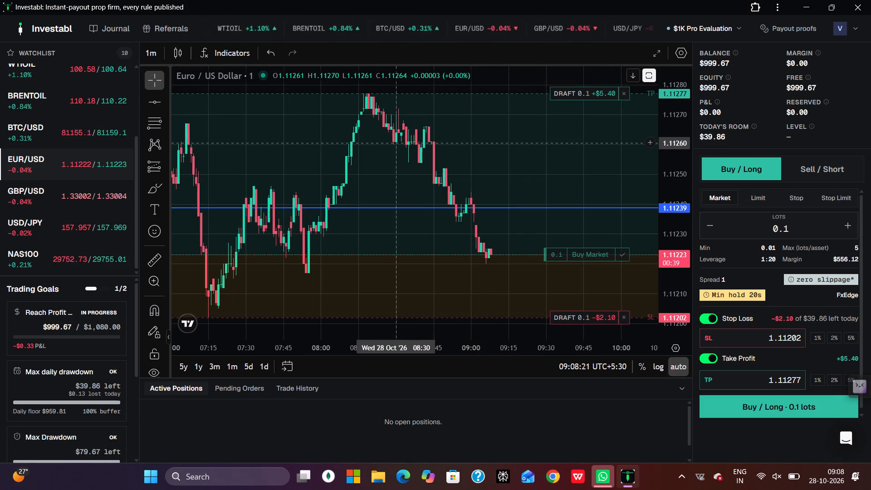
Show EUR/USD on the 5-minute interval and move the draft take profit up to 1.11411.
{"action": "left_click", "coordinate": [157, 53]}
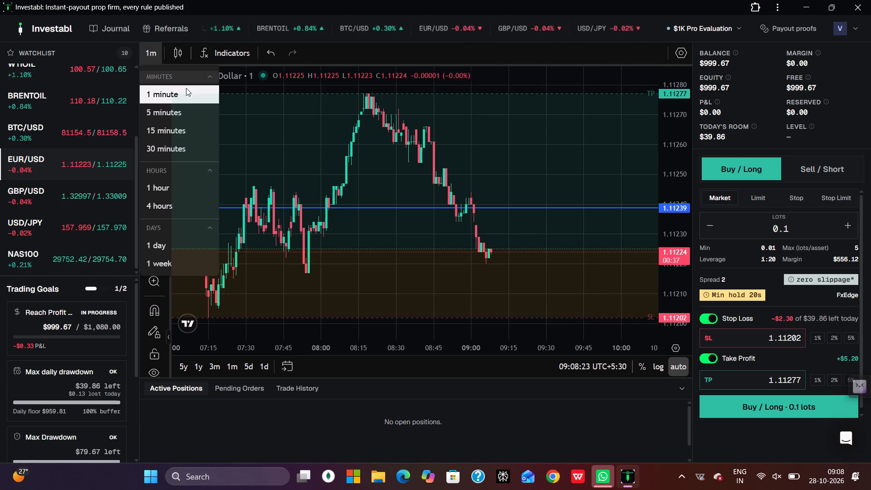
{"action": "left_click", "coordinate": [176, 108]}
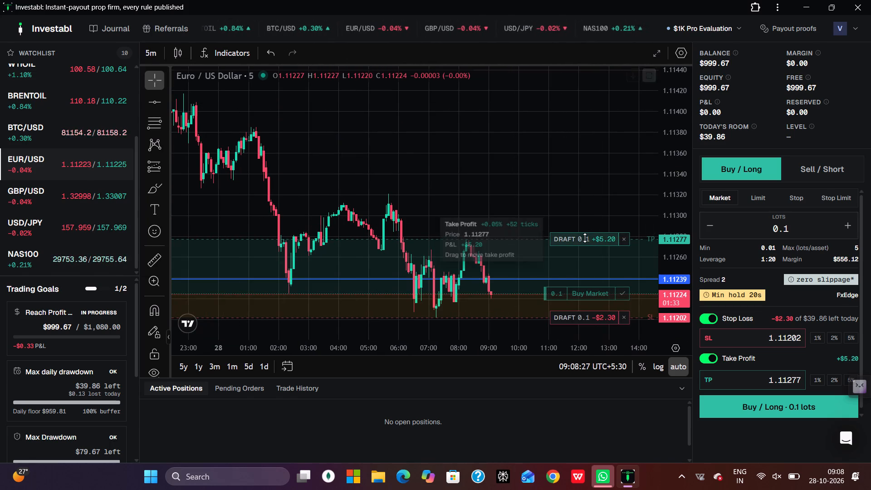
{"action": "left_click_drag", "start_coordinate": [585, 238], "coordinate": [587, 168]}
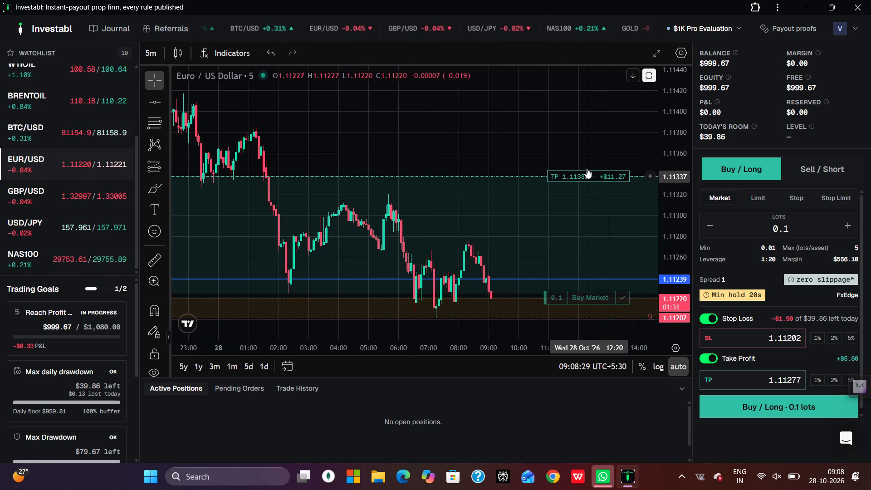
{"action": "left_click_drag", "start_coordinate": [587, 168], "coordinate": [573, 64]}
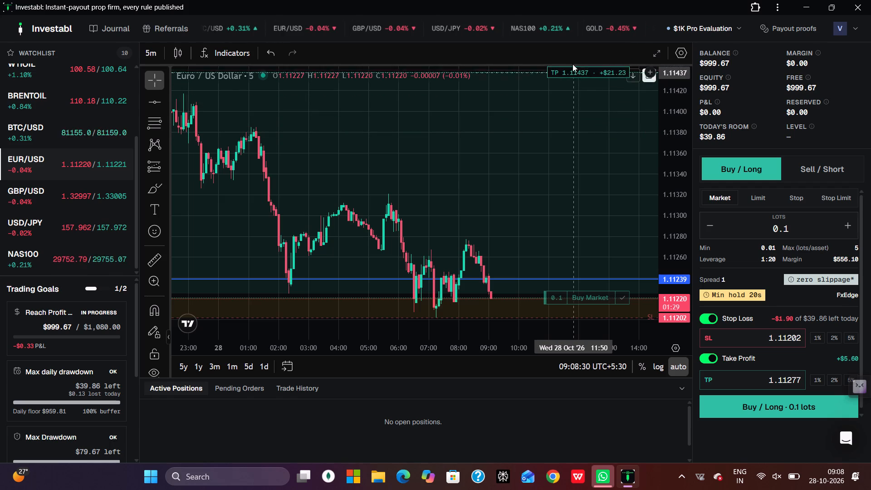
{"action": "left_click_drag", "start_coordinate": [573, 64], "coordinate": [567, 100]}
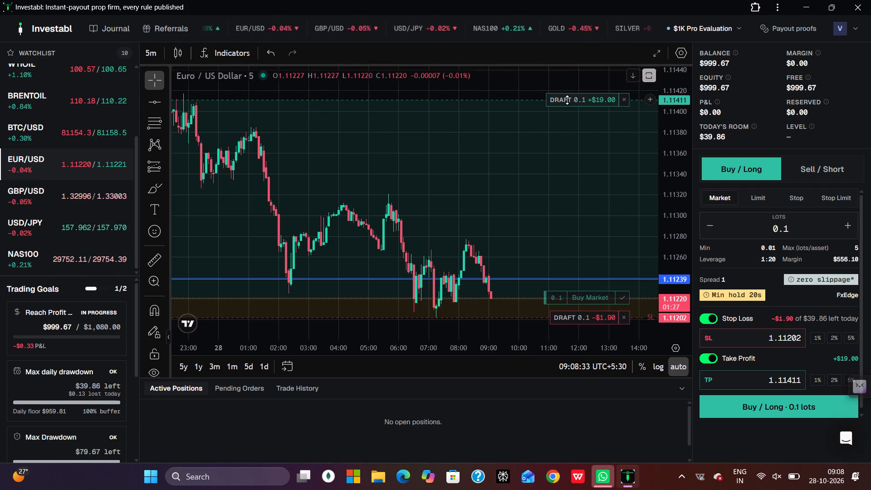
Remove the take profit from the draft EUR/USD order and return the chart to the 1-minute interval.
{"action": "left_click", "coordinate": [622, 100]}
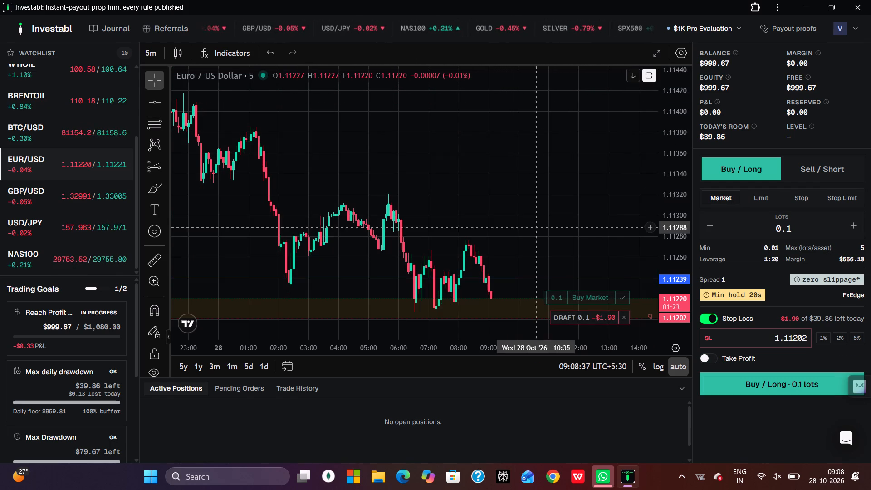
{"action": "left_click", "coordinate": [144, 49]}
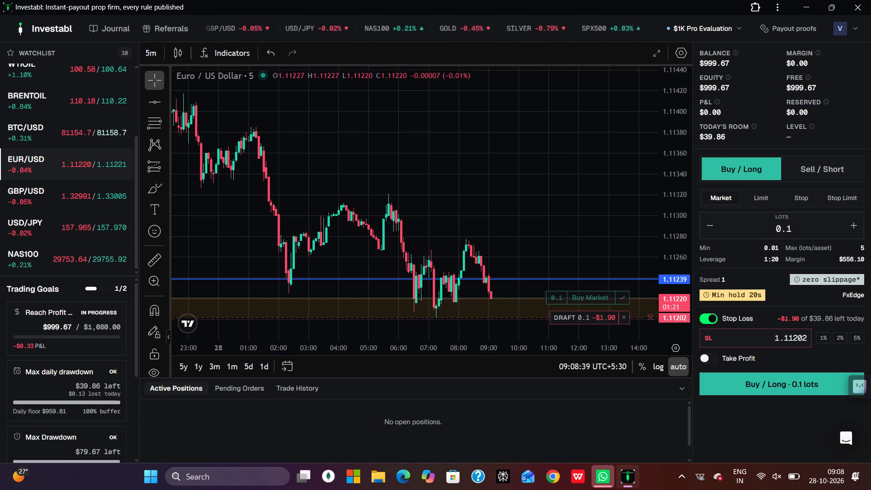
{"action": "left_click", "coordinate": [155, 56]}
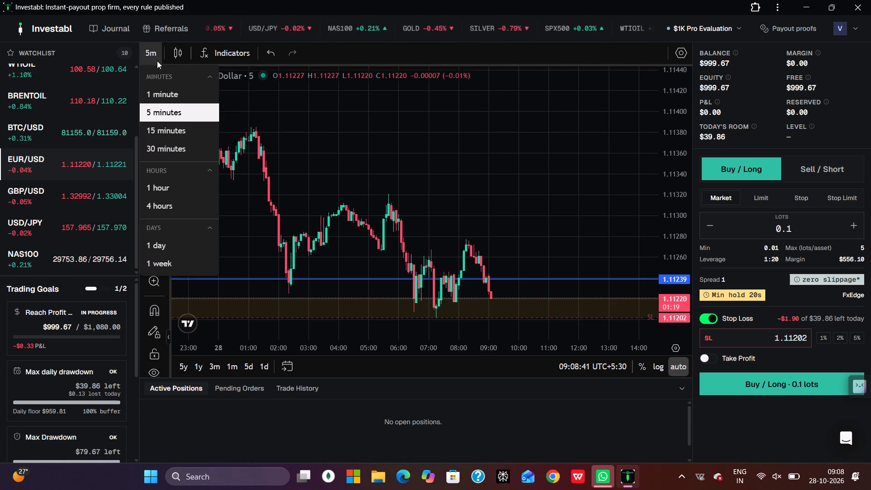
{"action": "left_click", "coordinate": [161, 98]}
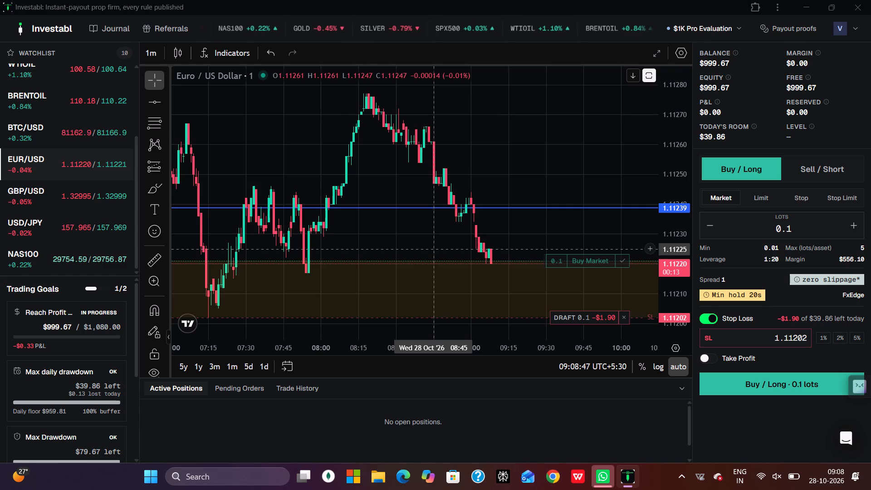
Switch to TradingView, load EURUSD from the forex watchlist, auto-fit the price scale and examine its 5-minute structure.
{"action": "left_click", "coordinate": [396, 387]}
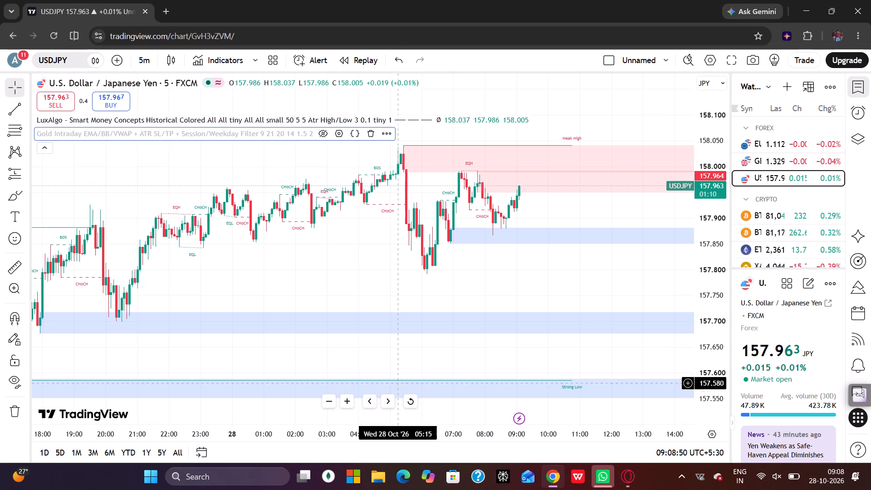
{"action": "scroll", "coordinate": [760, 221], "scroll_direction": "down", "scroll_amount": 1}
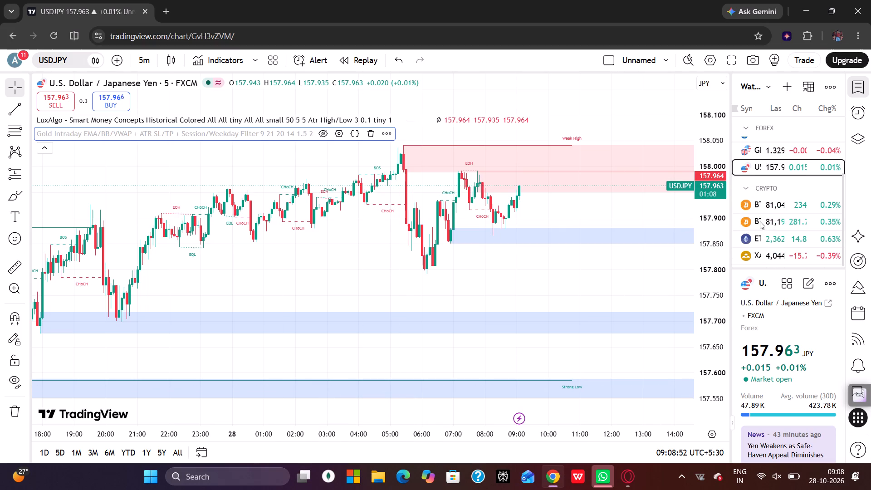
{"action": "scroll", "coordinate": [759, 205], "scroll_direction": "up", "scroll_amount": 2}
{"action": "left_click", "coordinate": [759, 211]}
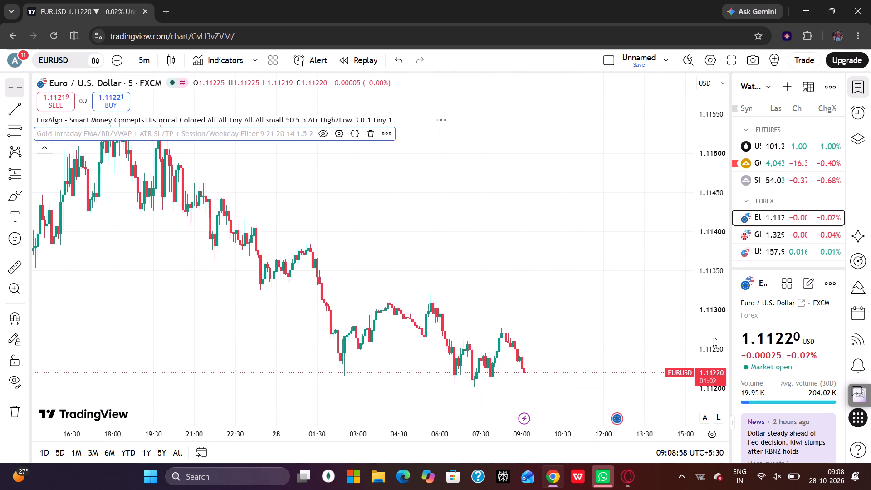
{"action": "left_click", "coordinate": [705, 418]}
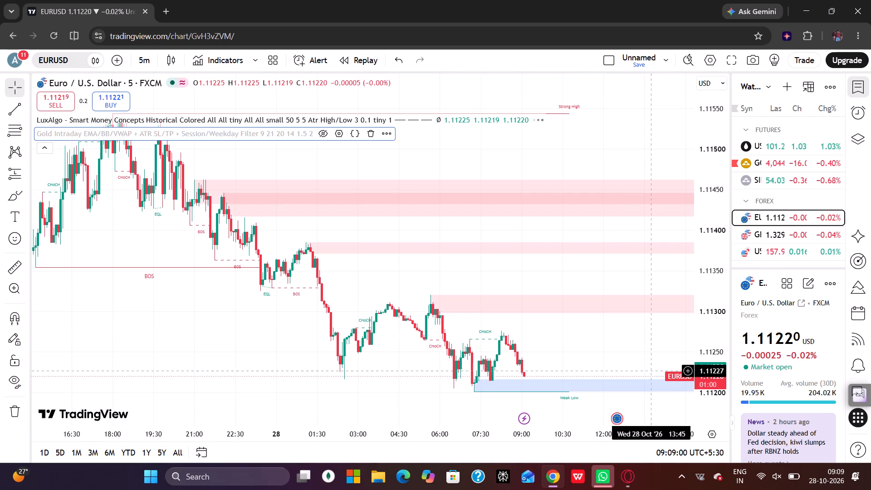
{"action": "scroll", "coordinate": [577, 367], "scroll_direction": "right", "scroll_amount": 1}
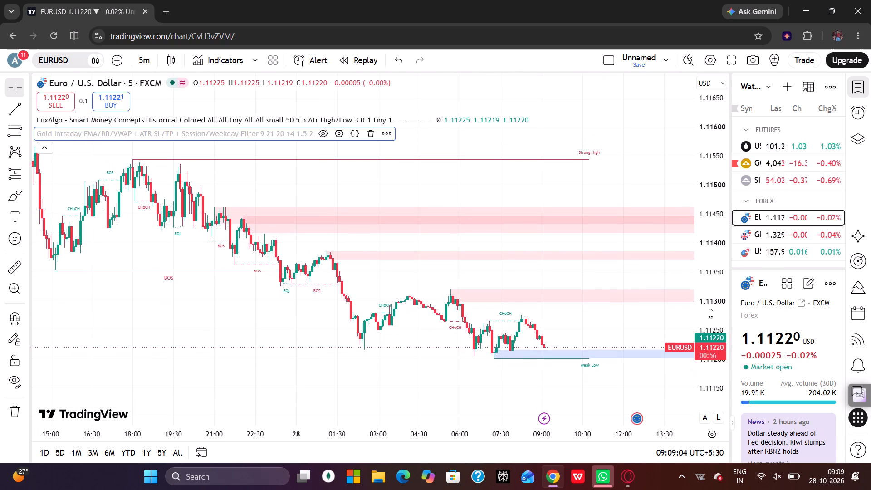
Change the EURUSD chart to the daily interval, auto-fit the price scale and examine the longer-term swings and latest candles.
{"action": "left_click", "coordinate": [141, 56]}
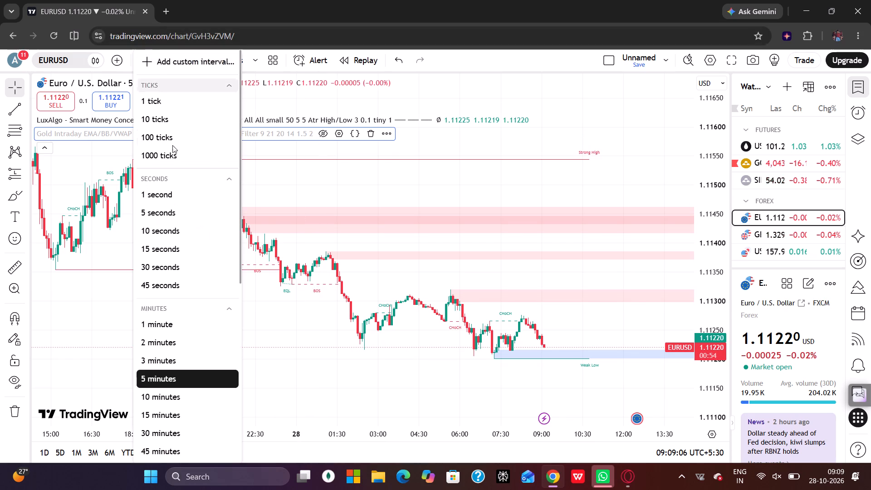
{"action": "scroll", "coordinate": [179, 213], "scroll_direction": "down", "scroll_amount": 2}
{"action": "left_click", "coordinate": [146, 416]}
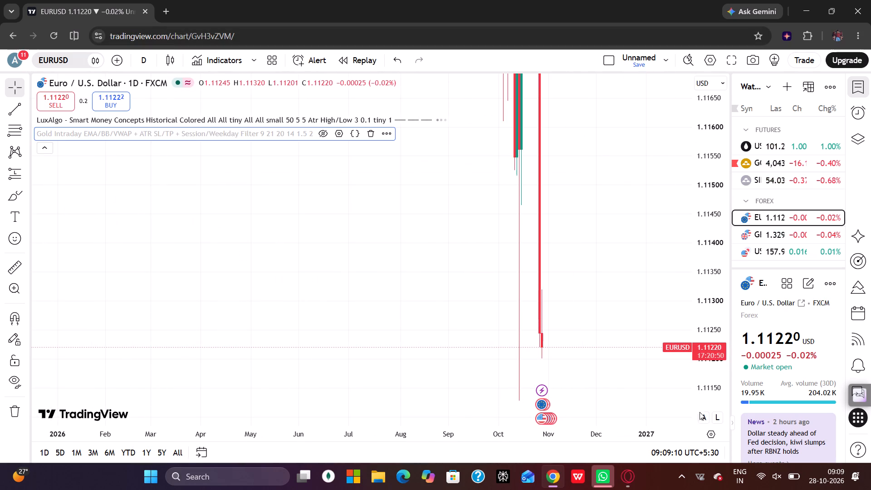
{"action": "left_click", "coordinate": [703, 419]}
{"action": "scroll", "coordinate": [561, 385], "scroll_direction": "left", "scroll_amount": 1}
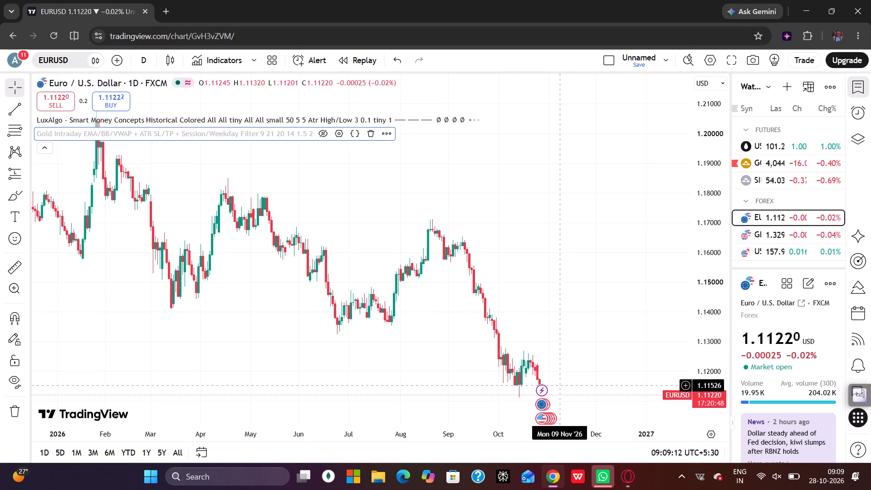
{"action": "scroll", "coordinate": [561, 385], "scroll_direction": "left", "scroll_amount": 1}
{"action": "scroll", "coordinate": [561, 385], "scroll_direction": "right", "scroll_amount": 5}
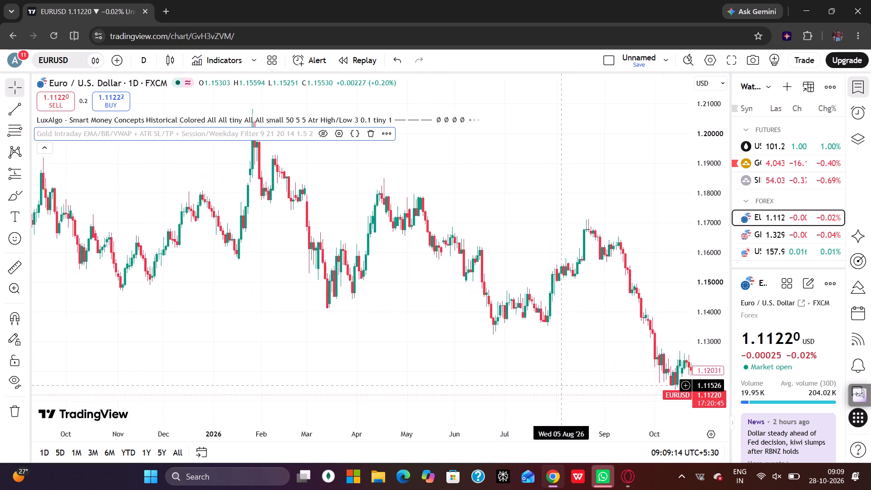
{"action": "scroll", "coordinate": [561, 385], "scroll_direction": "left", "scroll_amount": 6}
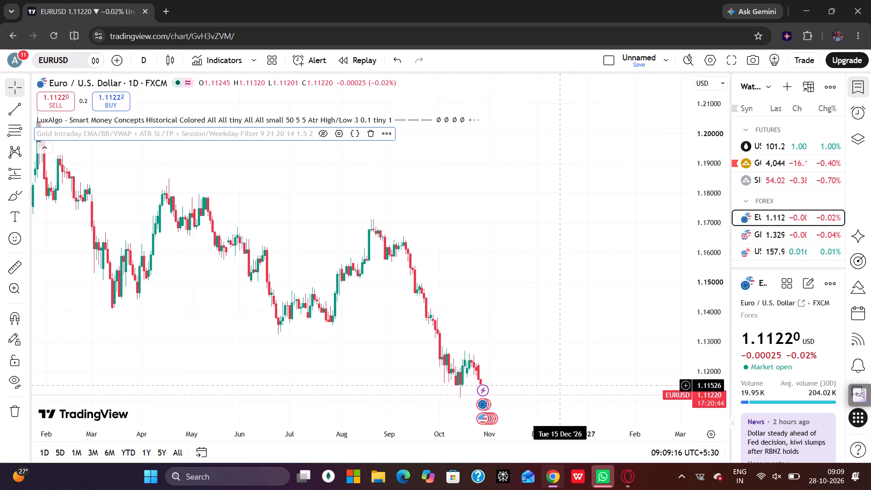
{"action": "scroll", "coordinate": [561, 385], "scroll_direction": "left", "scroll_amount": 1}
{"action": "scroll", "coordinate": [561, 385], "scroll_direction": "right", "scroll_amount": 2}
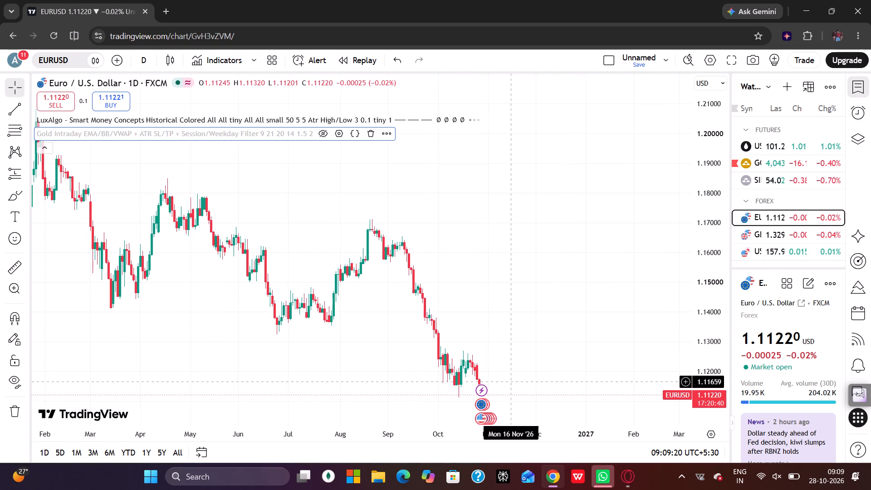
{"action": "scroll", "coordinate": [483, 386], "scroll_direction": "right", "scroll_amount": 3}
{"action": "scroll", "coordinate": [483, 386], "scroll_direction": "left", "scroll_amount": 1}
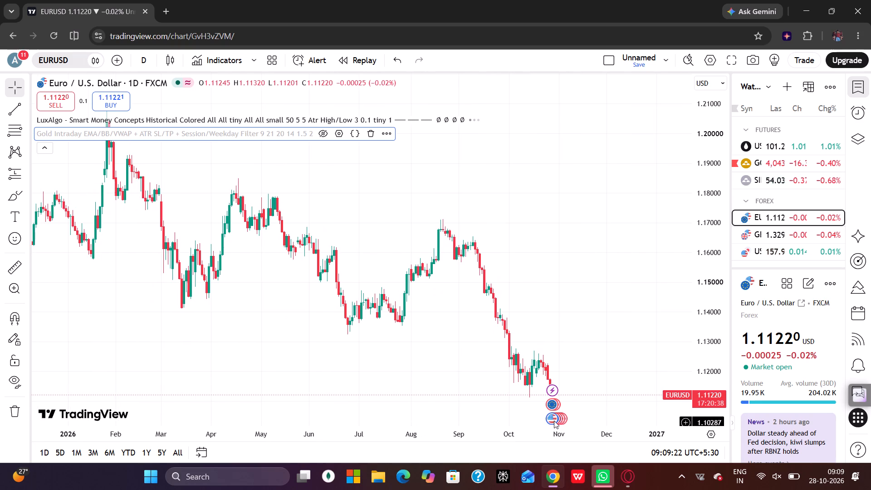
{"action": "left_click_drag", "start_coordinate": [555, 416], "coordinate": [523, 415]}
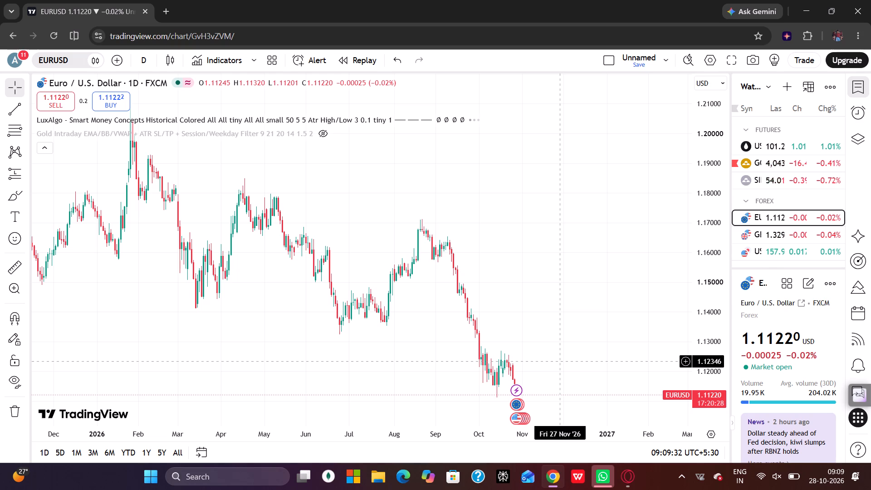
Lower the display brightness in the system quick settings.
{"action": "left_click", "coordinate": [766, 489]}
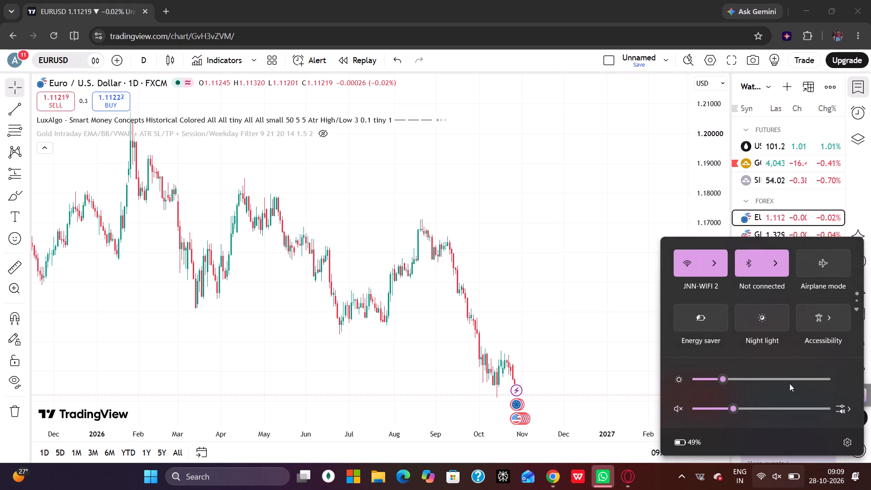
{"action": "left_click", "coordinate": [705, 379]}
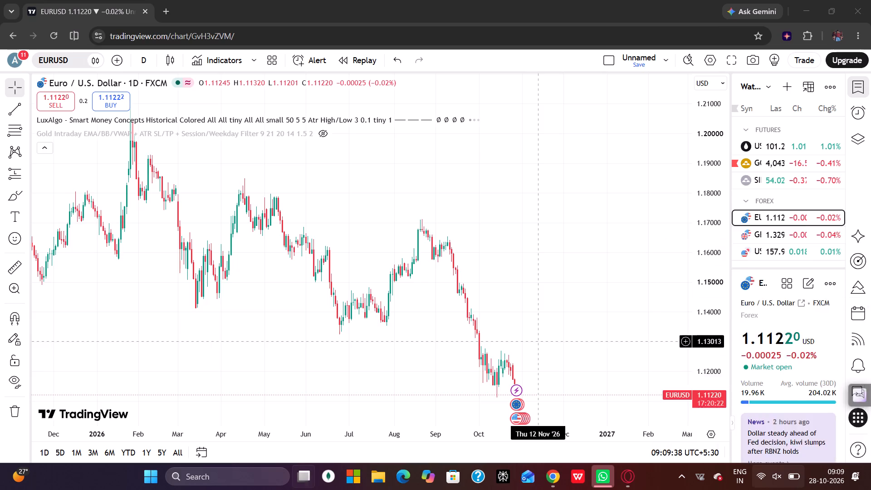
Switch to the desktop with Investabl and examine the EUR/USD 1-minute chart around the draft buy and stop-loss levels.
{"action": "left_click", "coordinate": [256, 398]}
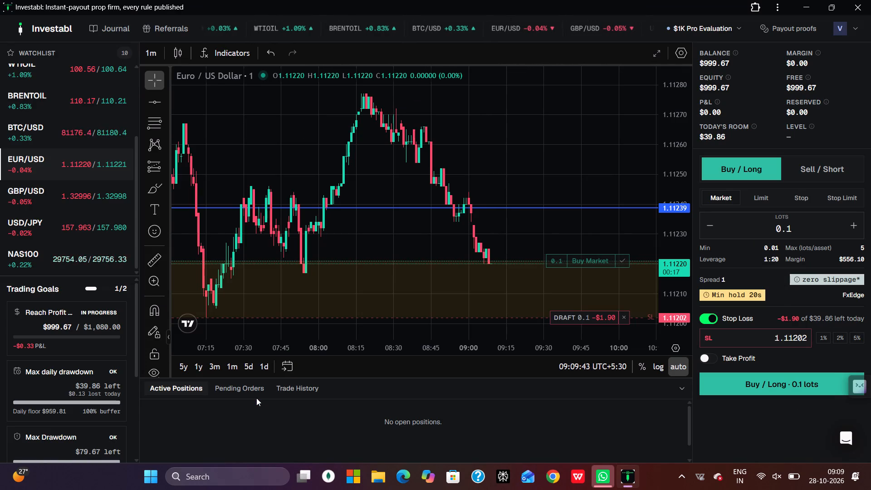
{"action": "scroll", "coordinate": [300, 303], "scroll_direction": "right", "scroll_amount": 1}
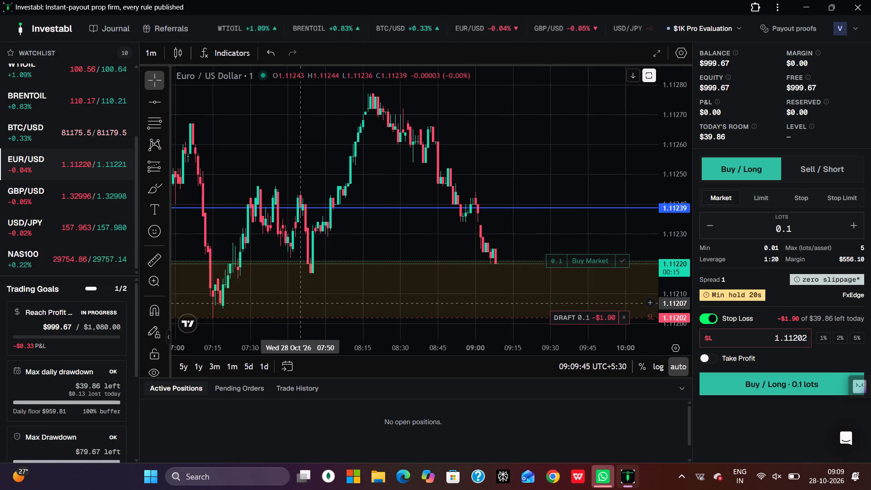
{"action": "scroll", "coordinate": [300, 303], "scroll_direction": "right", "scroll_amount": 1}
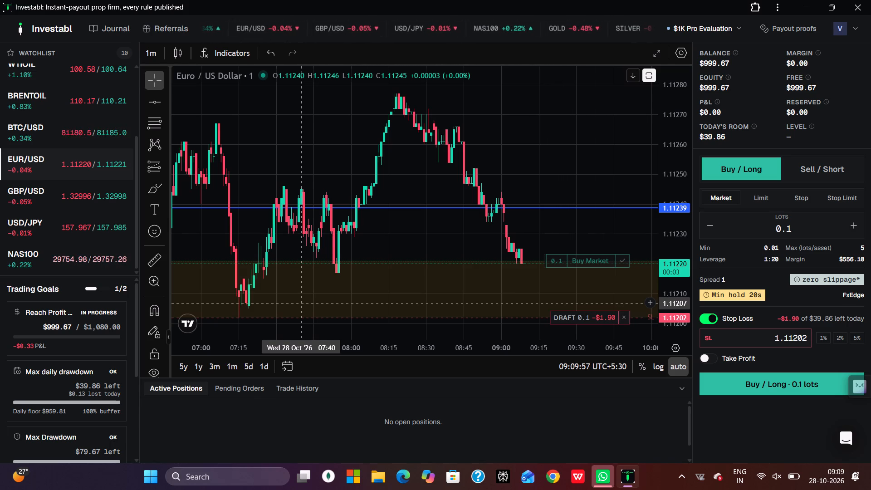
{"action": "scroll", "coordinate": [300, 303], "scroll_direction": "down", "scroll_amount": 1}
Switch to Desktop 3.
{"action": "left_click", "coordinate": [468, 399]}
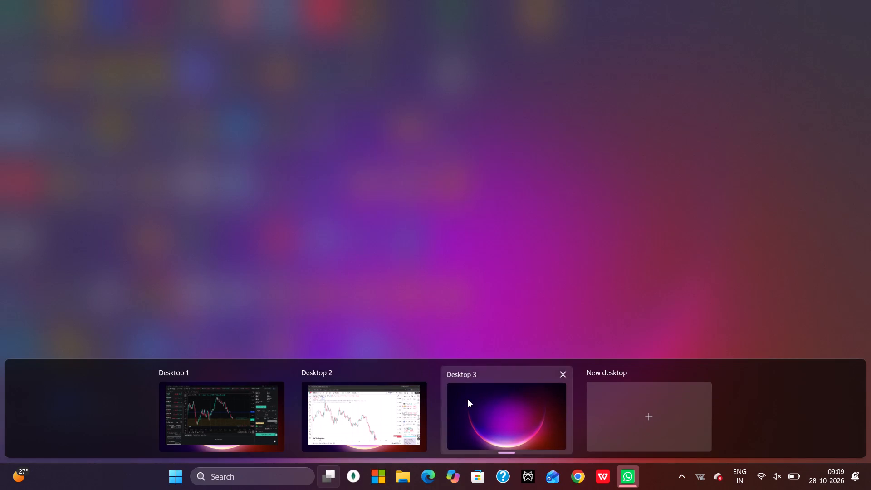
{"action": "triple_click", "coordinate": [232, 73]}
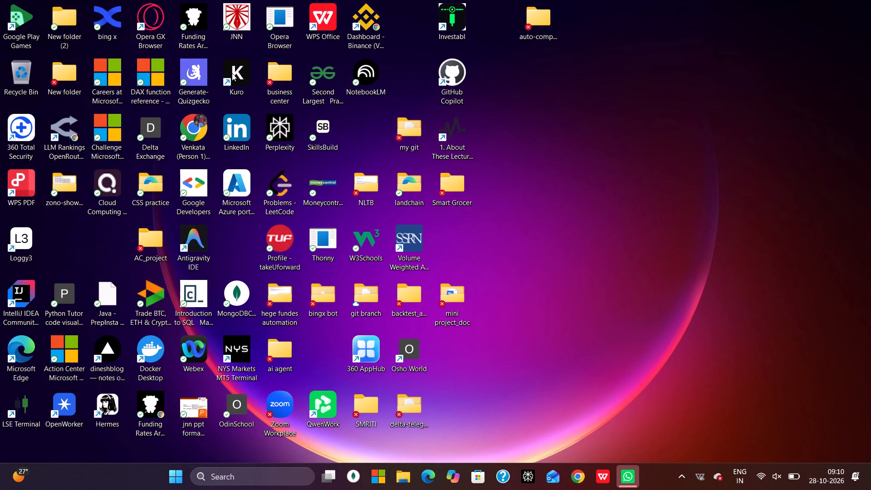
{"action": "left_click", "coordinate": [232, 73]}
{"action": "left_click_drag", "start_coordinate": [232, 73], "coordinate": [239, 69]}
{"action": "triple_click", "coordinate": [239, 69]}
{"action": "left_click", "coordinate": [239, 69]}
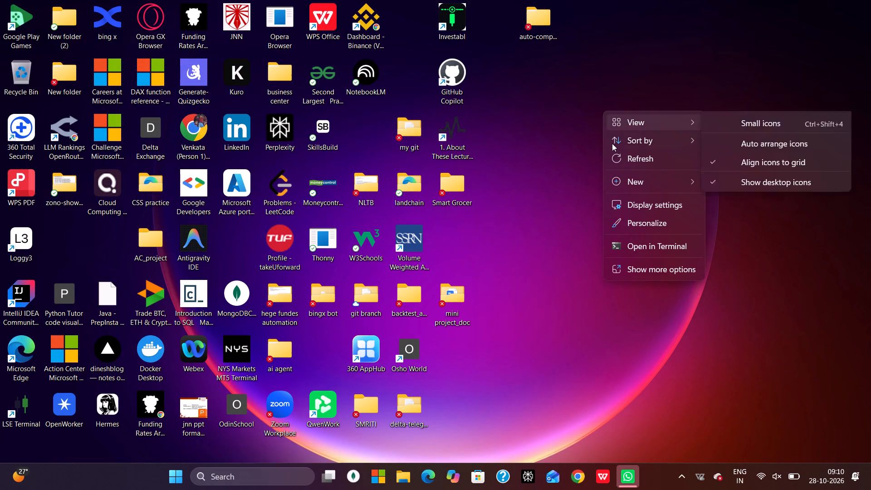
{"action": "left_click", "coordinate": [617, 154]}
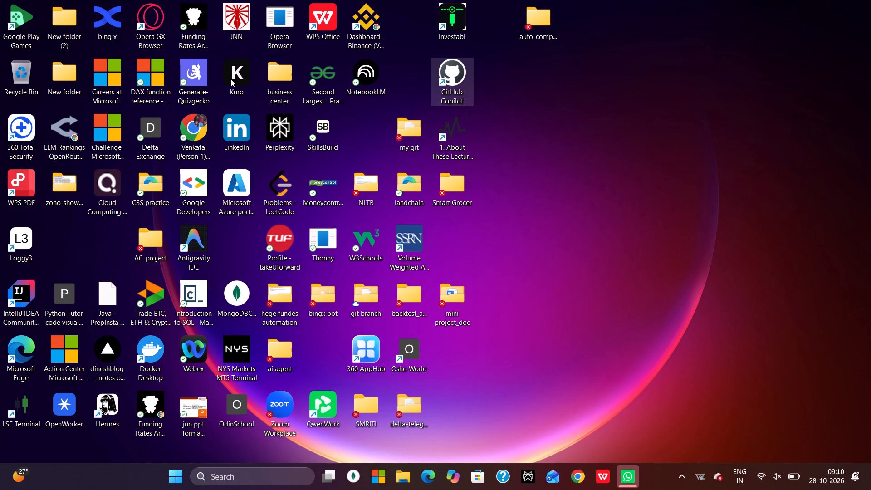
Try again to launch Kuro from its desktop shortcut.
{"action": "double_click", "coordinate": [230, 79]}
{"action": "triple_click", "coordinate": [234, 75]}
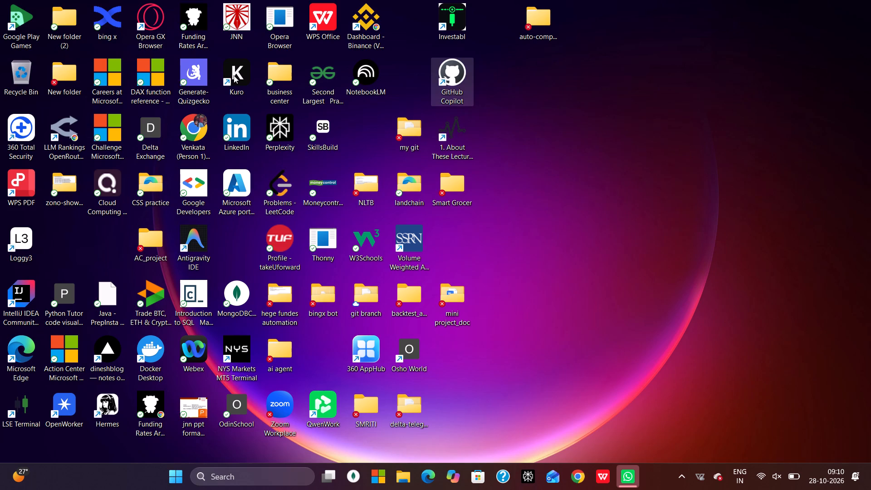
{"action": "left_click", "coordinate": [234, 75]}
Search Windows for "ku" and open the Kuro app from the results.
{"action": "left_click", "coordinate": [261, 481]}
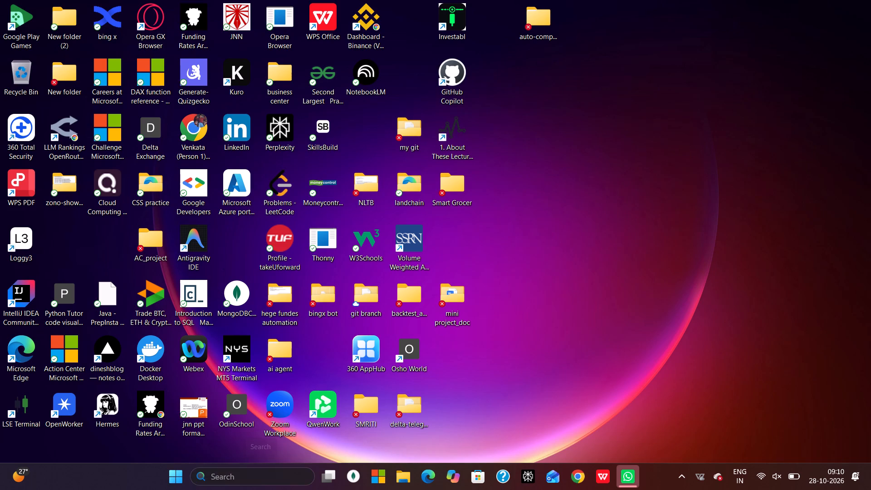
{"action": "type", "text": "ku"}
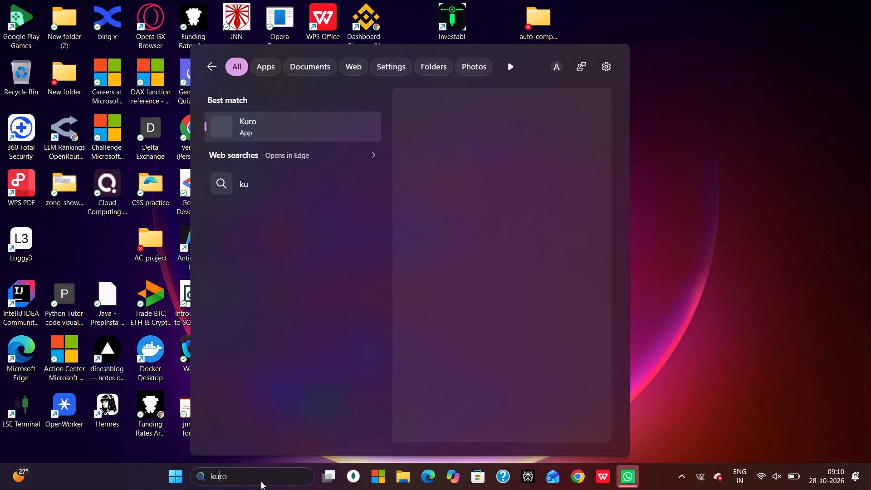
{"action": "left_click", "coordinate": [426, 213]}
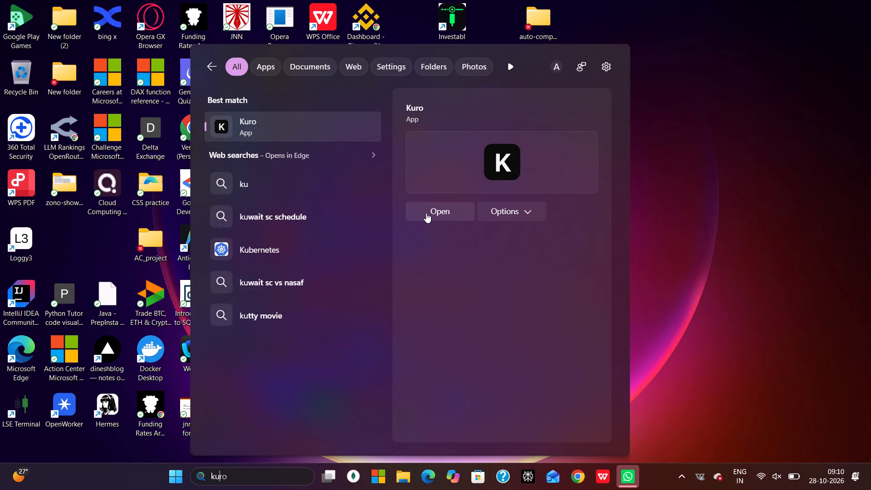
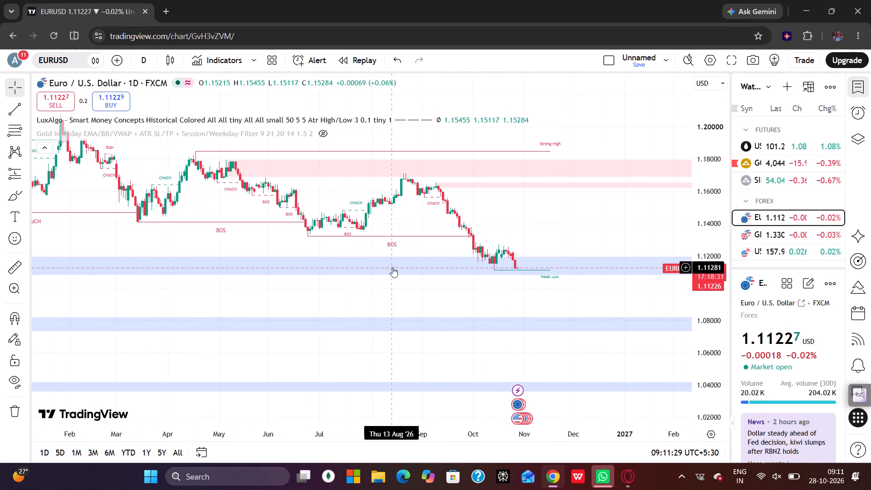
Switch to Desktop 1 and bring the latest candles of the Investabl EUR/USD one-minute chart into view.
{"action": "left_click", "coordinate": [262, 234]}
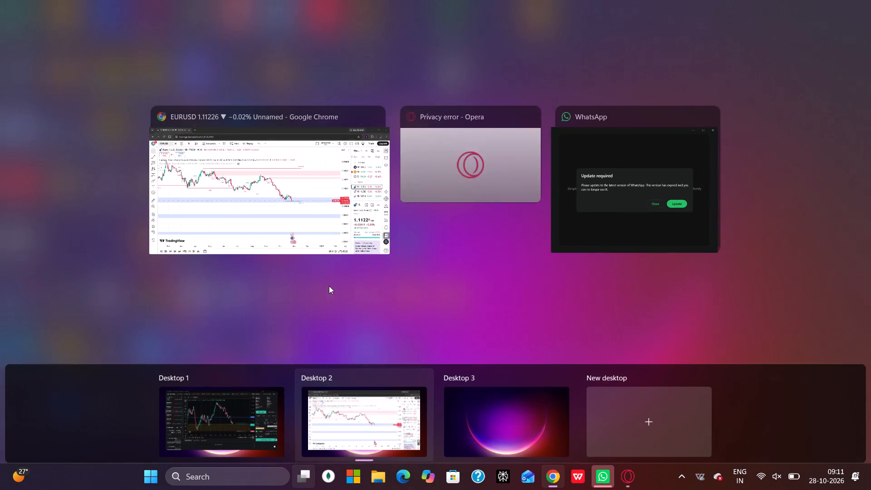
{"action": "left_click", "coordinate": [238, 440]}
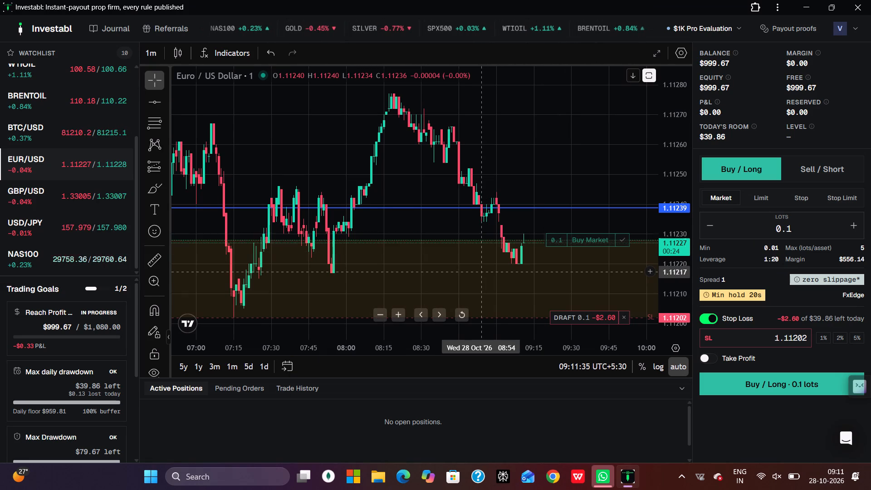
{"action": "scroll", "coordinate": [475, 286], "scroll_direction": "left", "scroll_amount": 2}
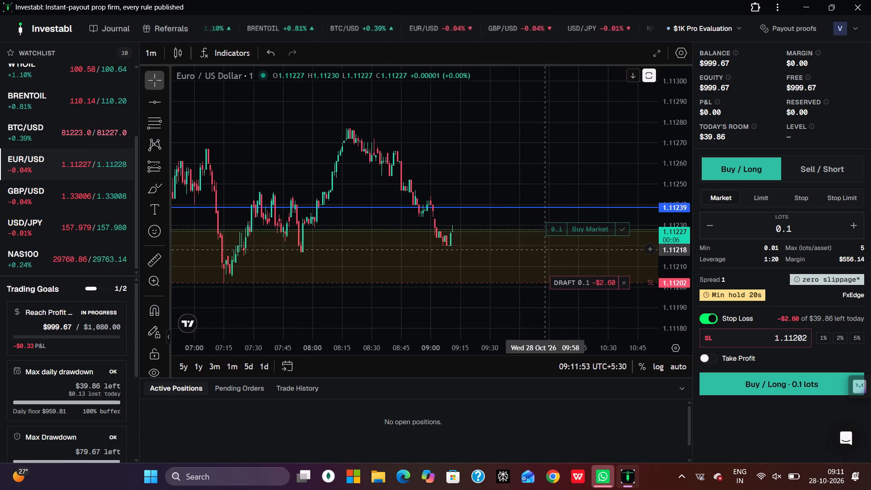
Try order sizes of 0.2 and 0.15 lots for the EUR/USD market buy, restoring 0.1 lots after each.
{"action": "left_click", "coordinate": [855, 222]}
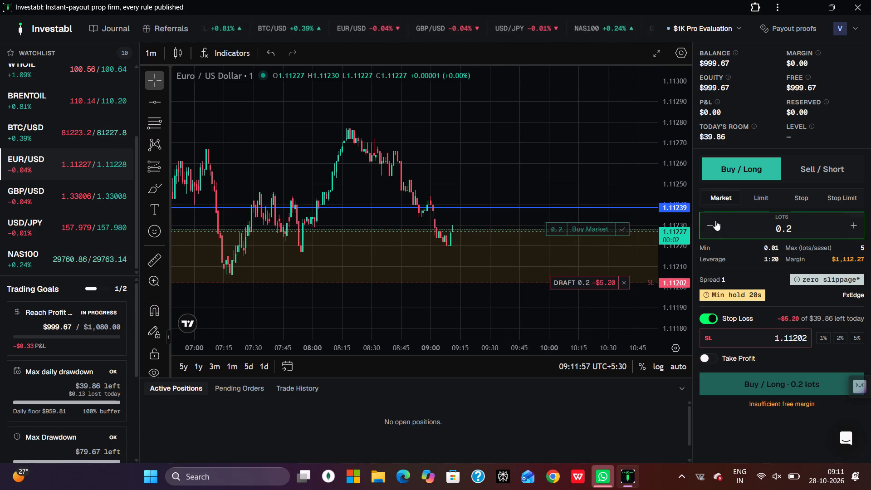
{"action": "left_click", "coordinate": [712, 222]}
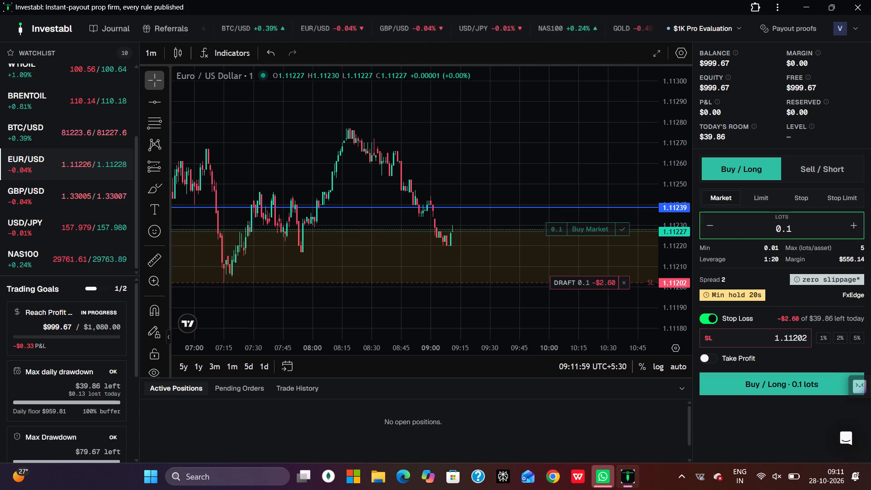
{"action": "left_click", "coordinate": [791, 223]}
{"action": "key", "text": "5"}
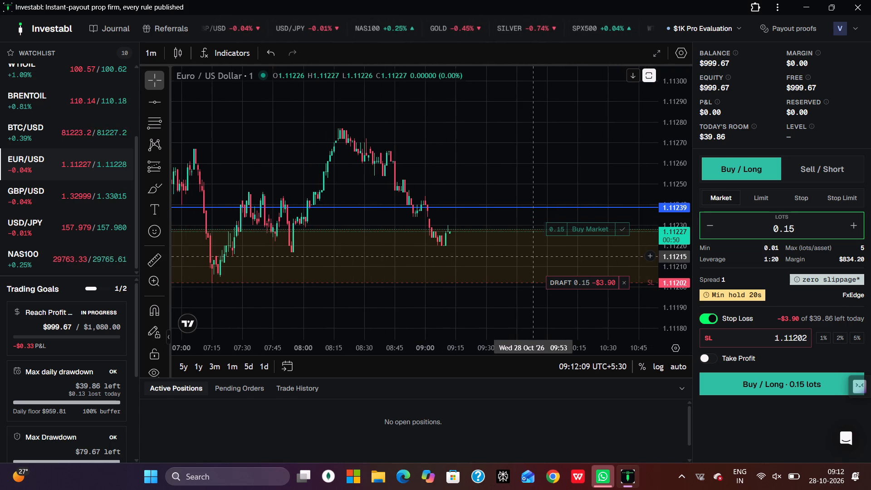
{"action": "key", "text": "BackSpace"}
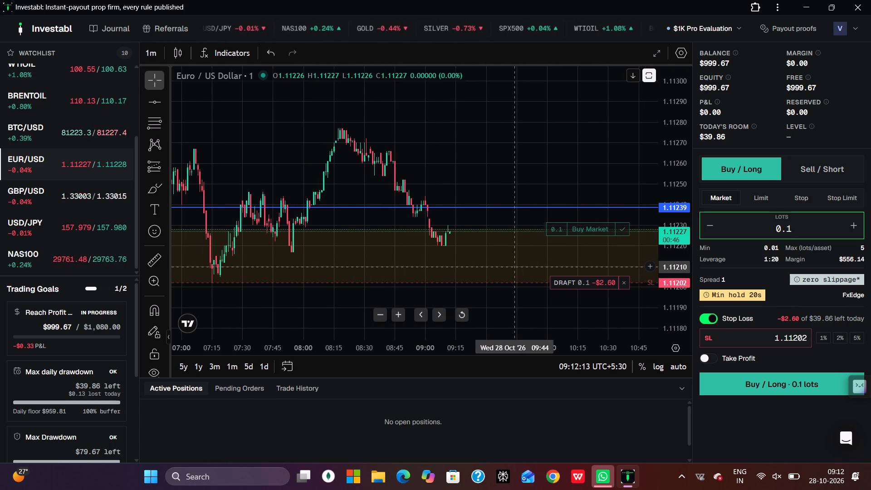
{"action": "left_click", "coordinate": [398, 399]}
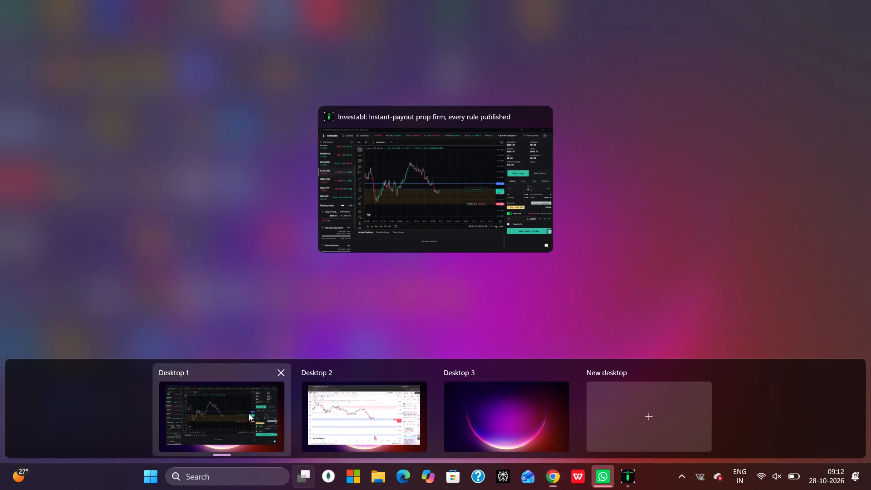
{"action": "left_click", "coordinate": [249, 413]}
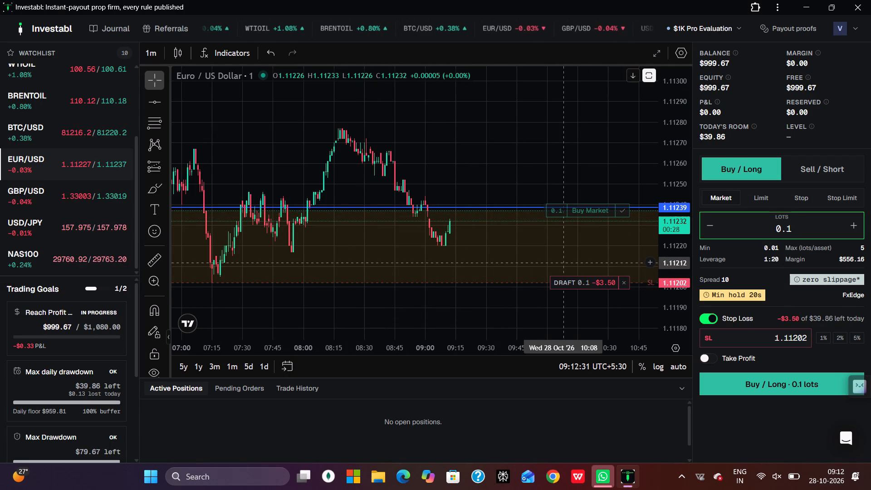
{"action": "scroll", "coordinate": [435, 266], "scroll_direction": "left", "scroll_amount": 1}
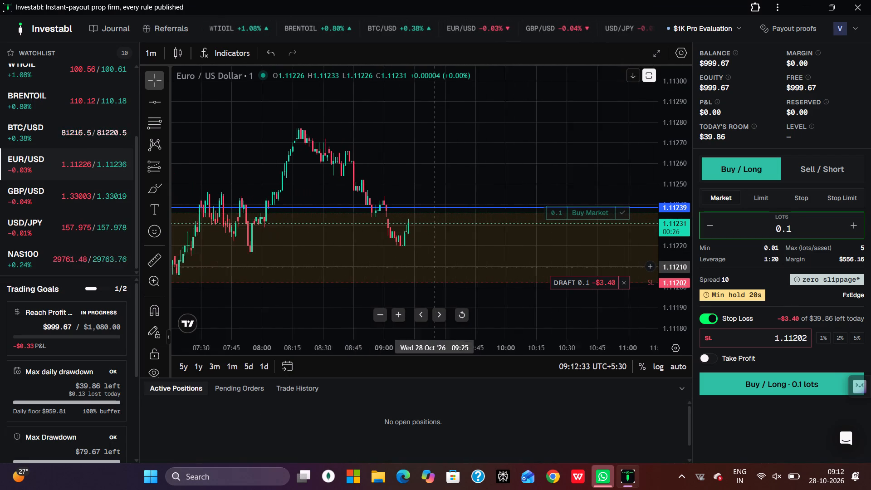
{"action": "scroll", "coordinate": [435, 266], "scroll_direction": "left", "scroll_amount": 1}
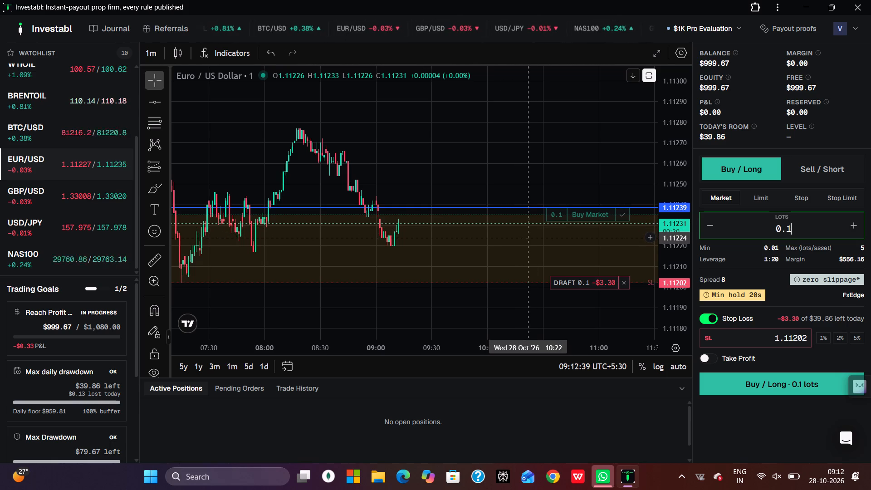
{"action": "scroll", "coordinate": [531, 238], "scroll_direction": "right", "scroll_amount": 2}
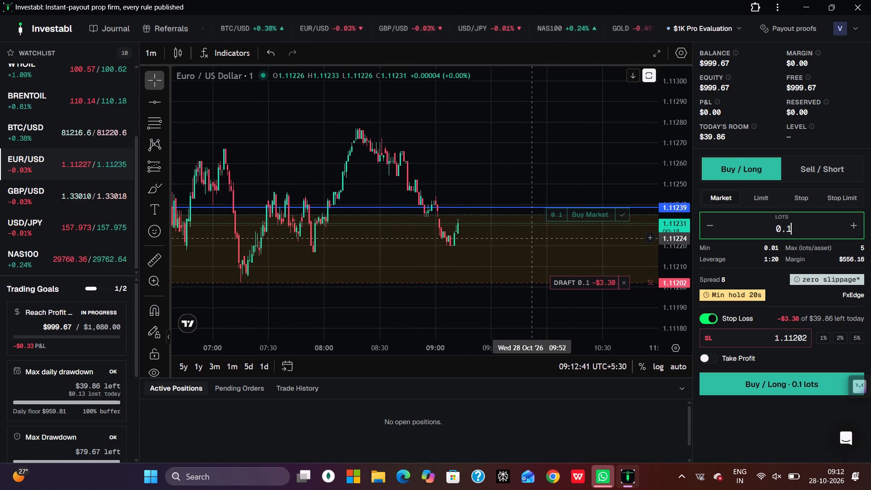
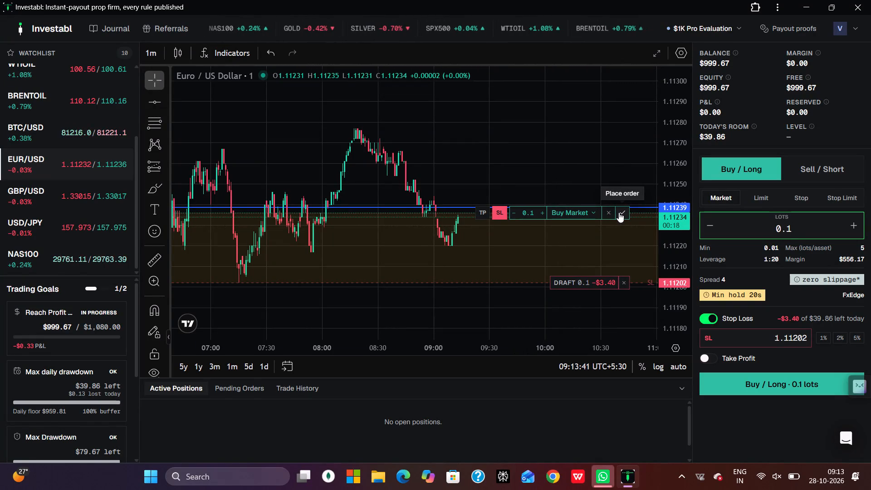
Place the 0.1-lot EUR/USD market buy with the drafted stop loss at 1.11202.
{"action": "left_click", "coordinate": [619, 212]}
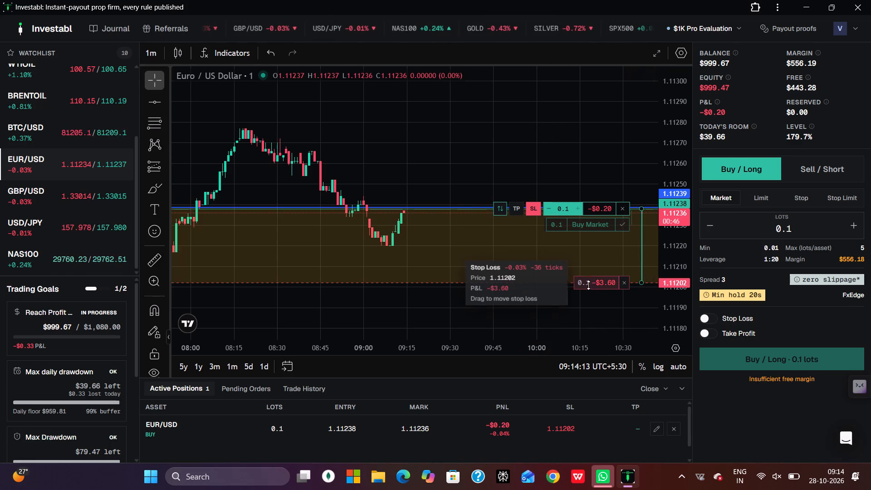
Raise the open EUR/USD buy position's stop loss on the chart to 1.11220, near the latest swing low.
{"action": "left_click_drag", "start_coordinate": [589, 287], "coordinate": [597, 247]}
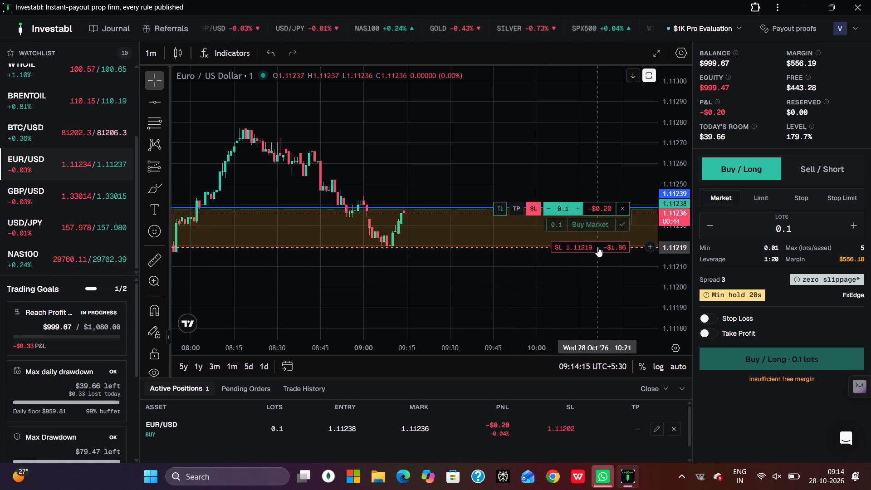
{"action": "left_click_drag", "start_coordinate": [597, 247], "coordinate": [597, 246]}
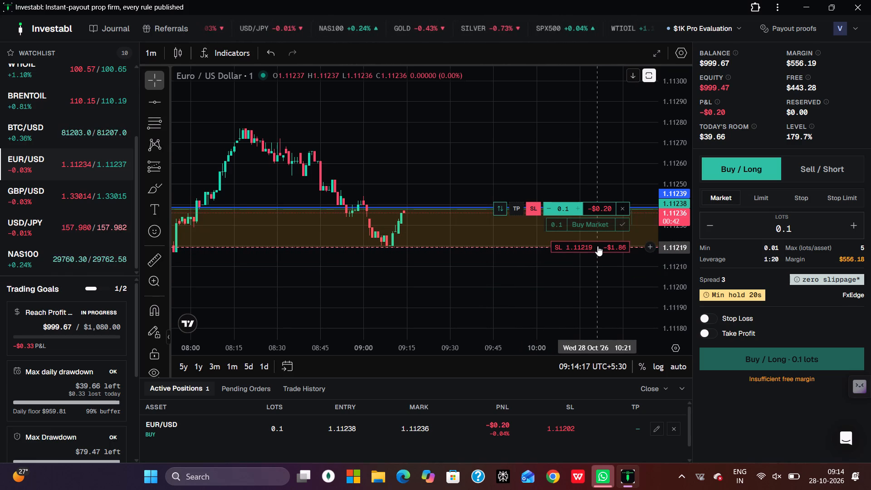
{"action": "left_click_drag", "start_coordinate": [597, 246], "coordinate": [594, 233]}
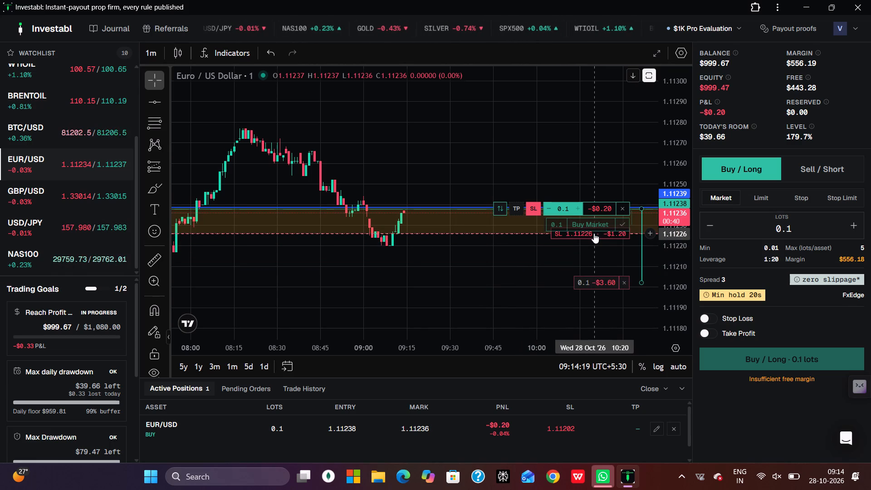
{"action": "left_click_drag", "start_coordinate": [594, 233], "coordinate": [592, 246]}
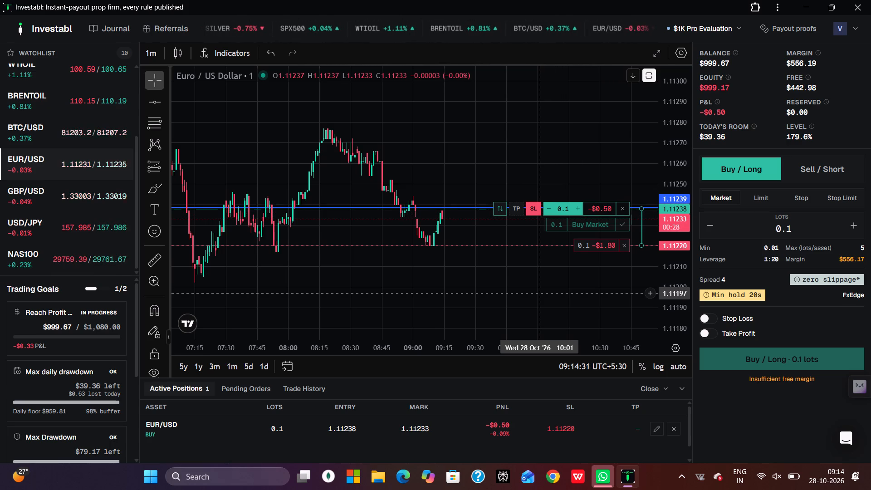
Lower the open EUR/USD buy position's stop loss on the chart to 1.11193, below the earlier swing low.
{"action": "scroll", "coordinate": [540, 293], "scroll_direction": "right", "scroll_amount": 1}
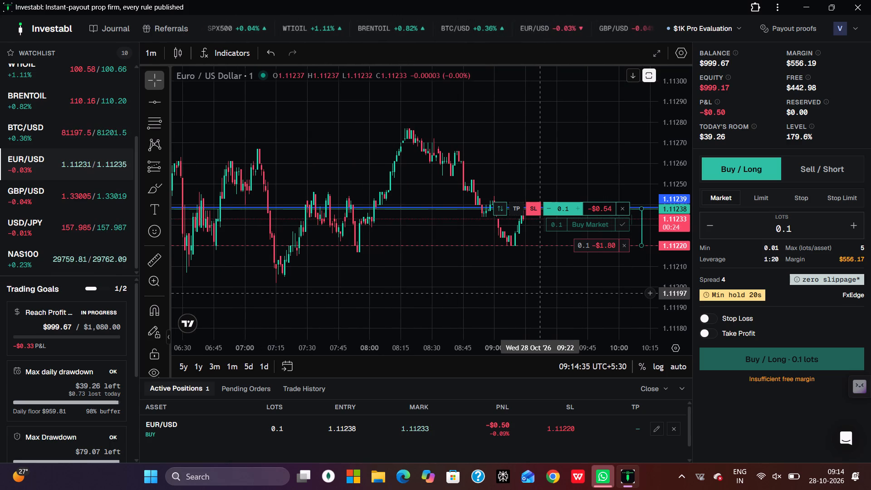
{"action": "scroll", "coordinate": [540, 293], "scroll_direction": "left", "scroll_amount": 2}
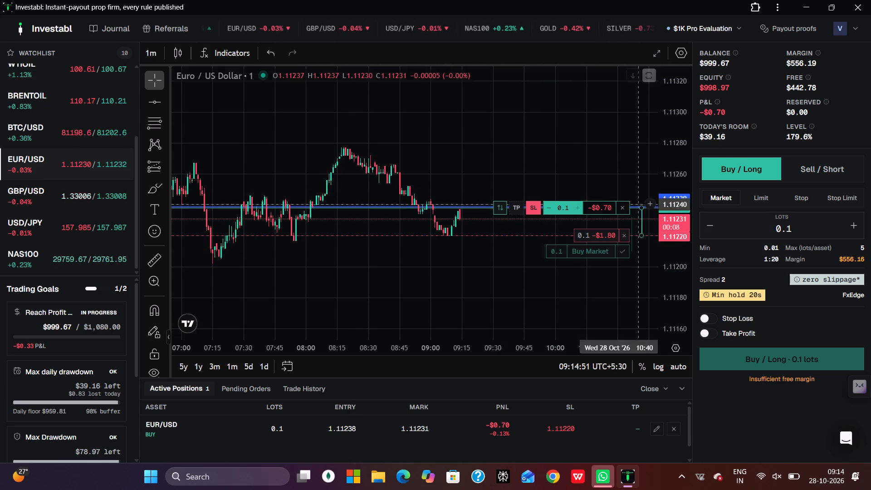
{"action": "left_click_drag", "start_coordinate": [597, 236], "coordinate": [597, 240]}
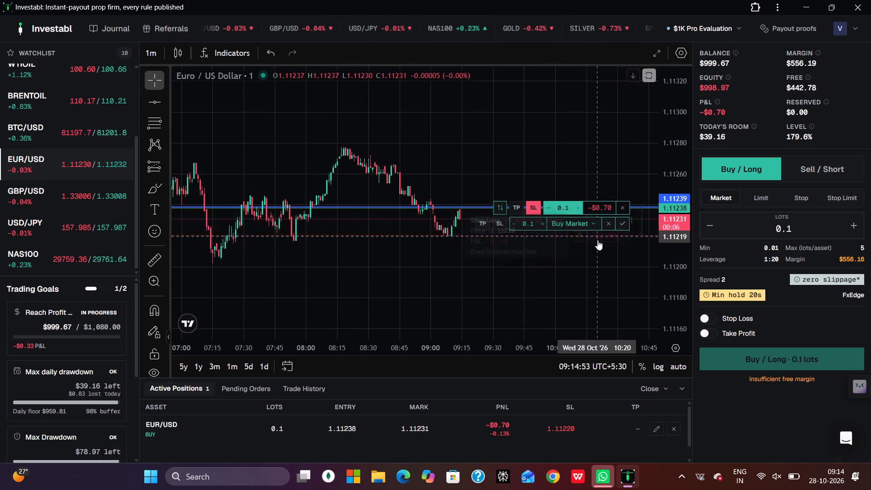
{"action": "left_click_drag", "start_coordinate": [597, 240], "coordinate": [603, 261]}
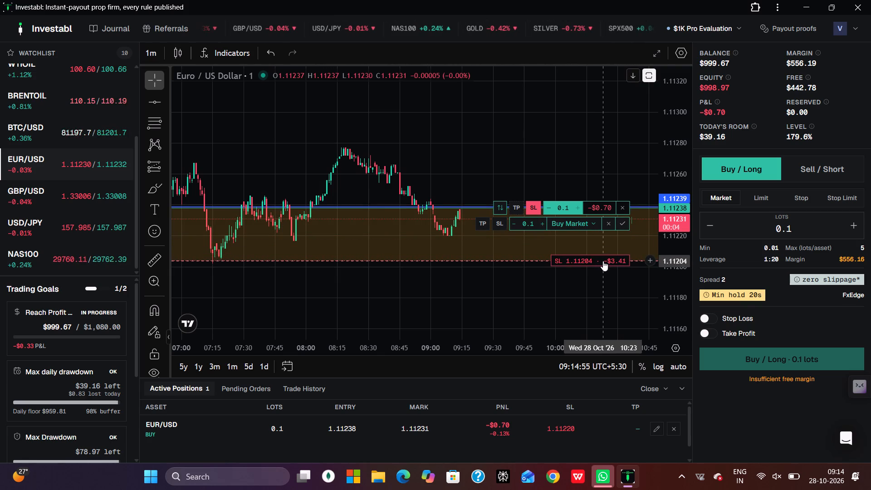
{"action": "left_click_drag", "start_coordinate": [603, 261], "coordinate": [603, 264]}
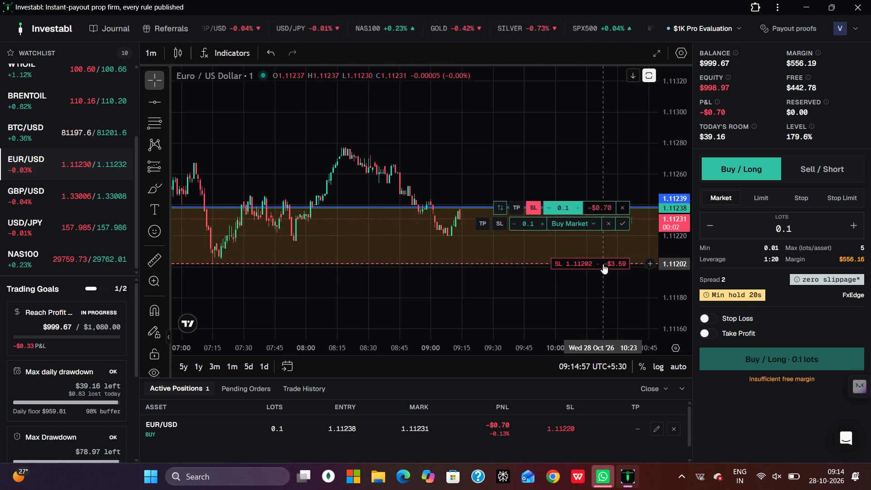
{"action": "left_click_drag", "start_coordinate": [603, 264], "coordinate": [597, 280]}
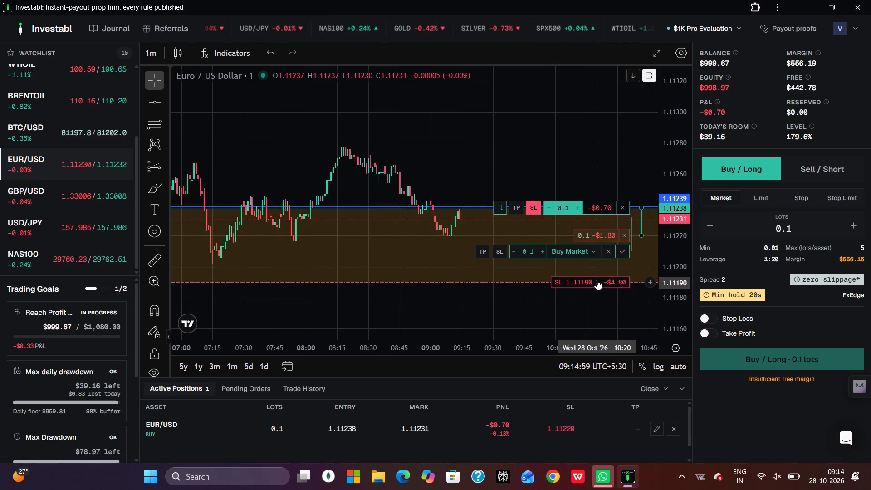
{"action": "left_click_drag", "start_coordinate": [597, 280], "coordinate": [594, 270]}
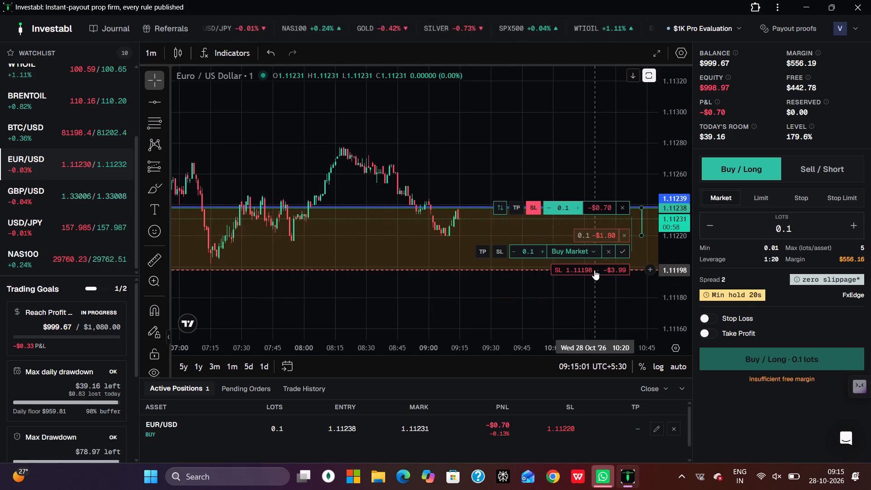
{"action": "left_click_drag", "start_coordinate": [594, 270], "coordinate": [595, 277]}
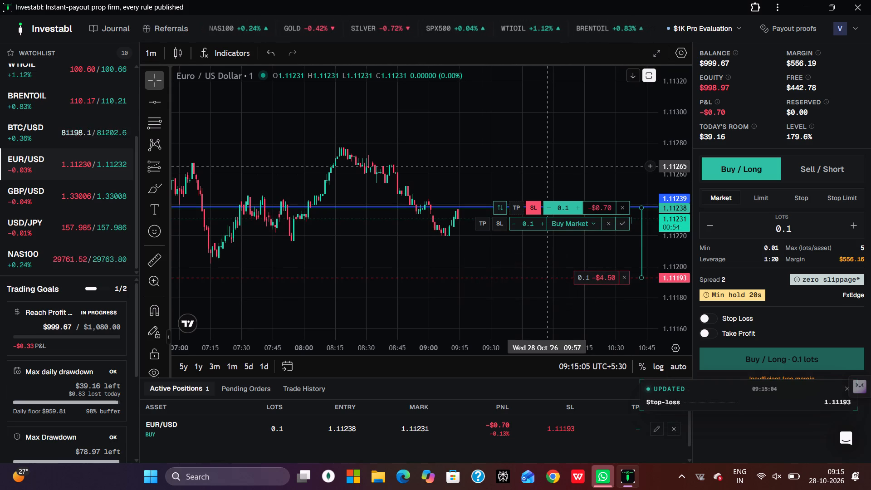
{"action": "scroll", "coordinate": [458, 231], "scroll_direction": "left", "scroll_amount": 1}
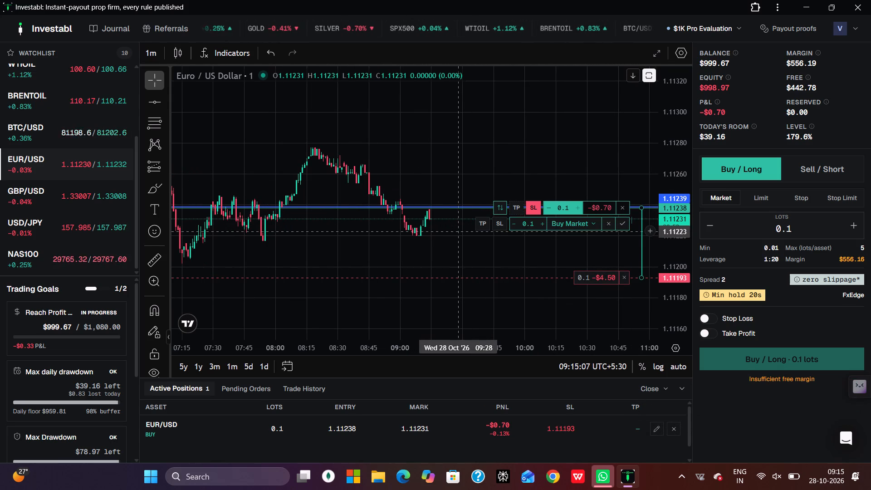
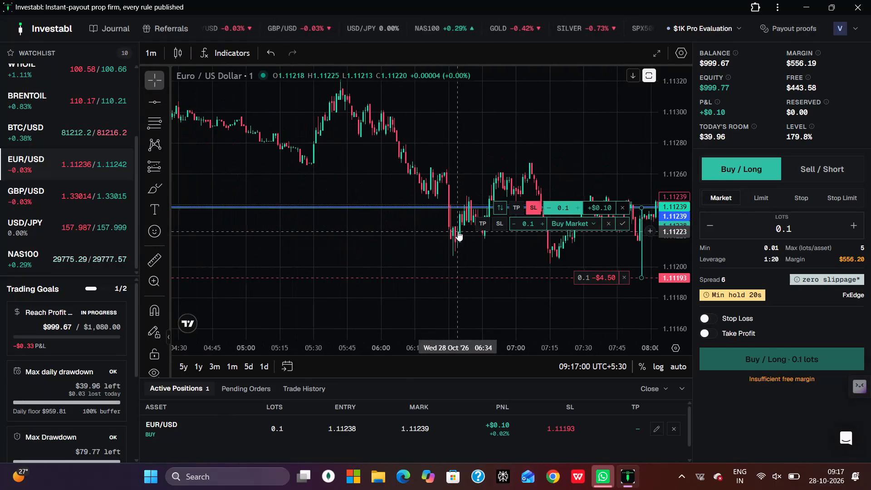
Examine the EUR/USD one-minute chart's earlier price swings back to about 02:00, and return to the latest candles.
{"action": "scroll", "coordinate": [458, 231], "scroll_direction": "right", "scroll_amount": 1}
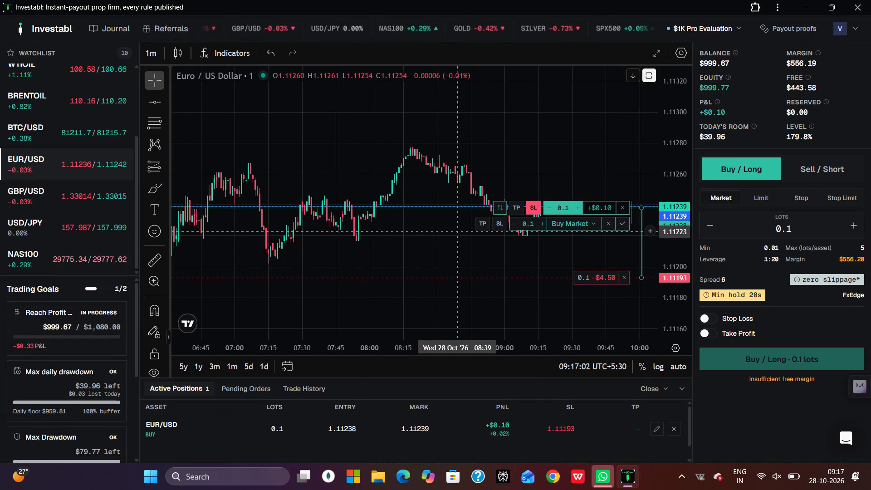
{"action": "scroll", "coordinate": [458, 231], "scroll_direction": "right", "scroll_amount": 7}
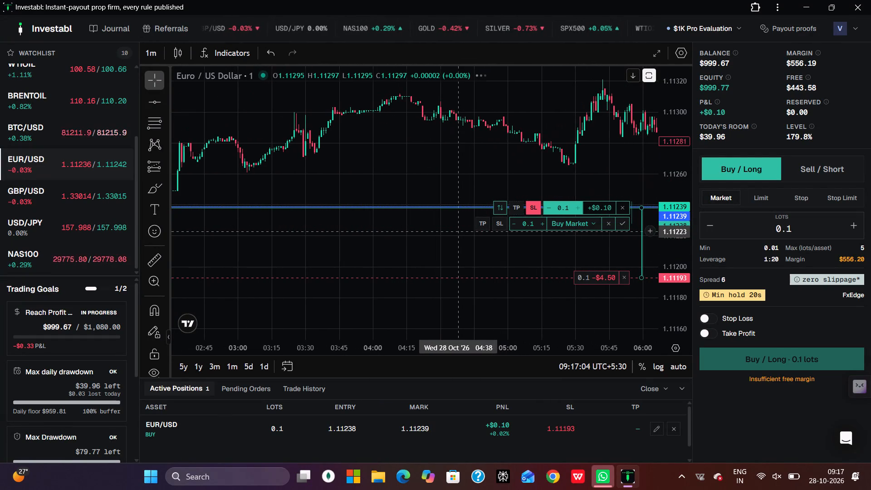
{"action": "scroll", "coordinate": [458, 231], "scroll_direction": "right", "scroll_amount": 5}
{"action": "scroll", "coordinate": [458, 231], "scroll_direction": "left", "scroll_amount": 1}
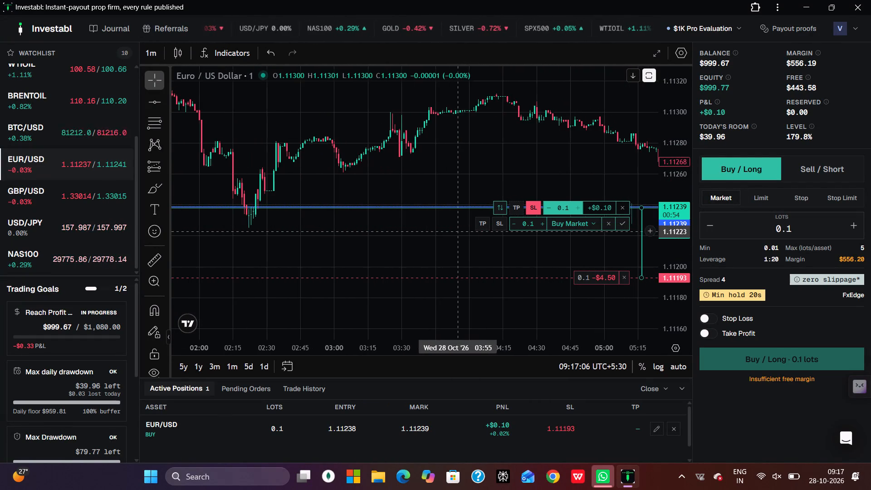
{"action": "scroll", "coordinate": [458, 231], "scroll_direction": "left", "scroll_amount": 7}
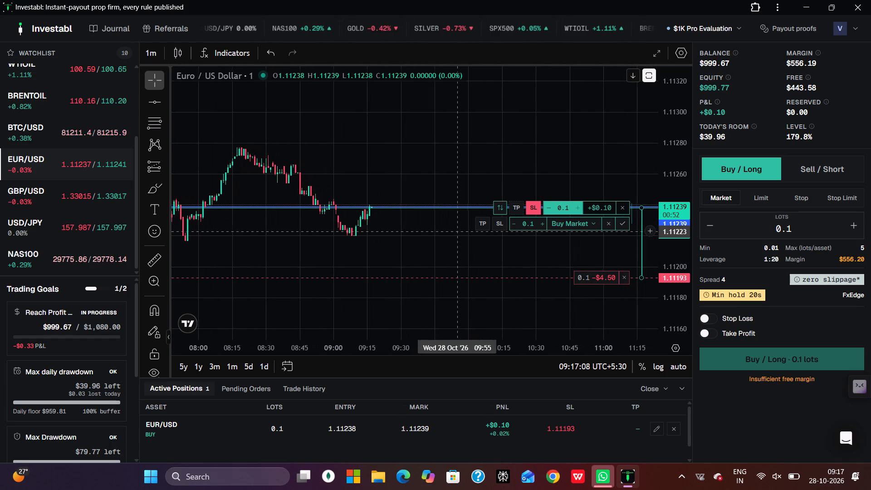
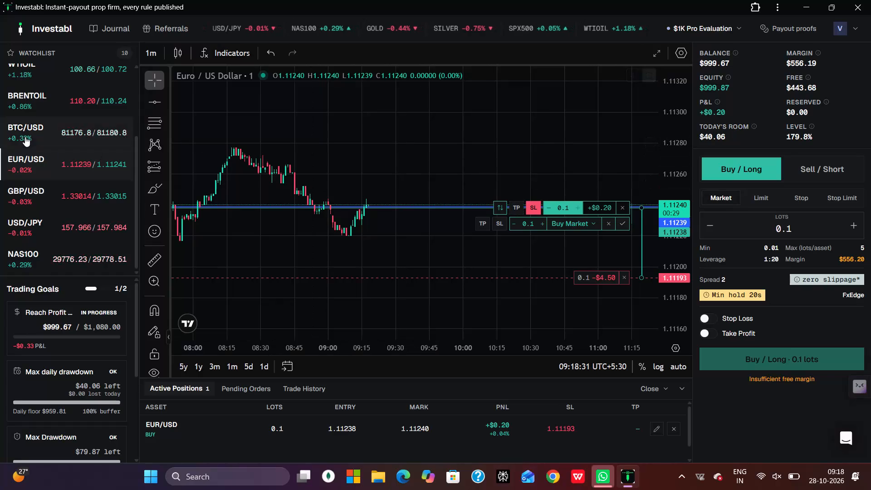
Open the Gold one-minute chart from the watchlist and view its recent price action.
{"action": "scroll", "coordinate": [25, 137], "scroll_direction": "up", "scroll_amount": 4}
{"action": "left_click", "coordinate": [24, 78]}
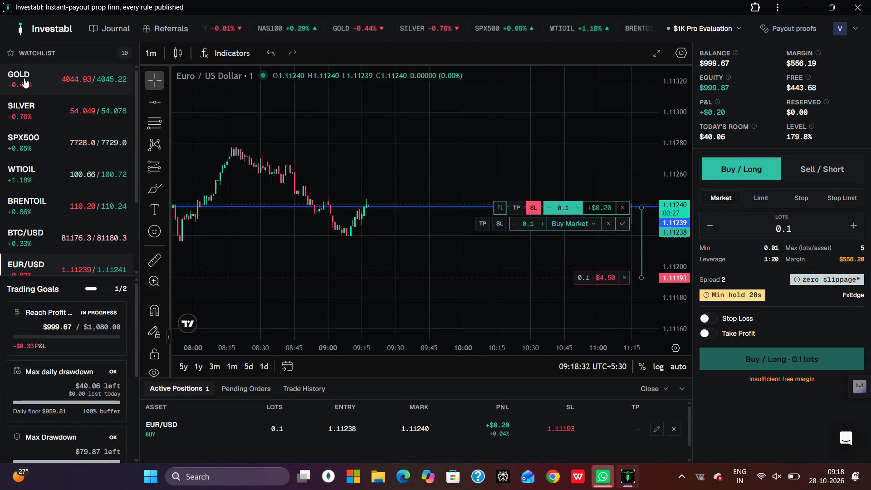
{"action": "scroll", "coordinate": [264, 148], "scroll_direction": "right", "scroll_amount": 2}
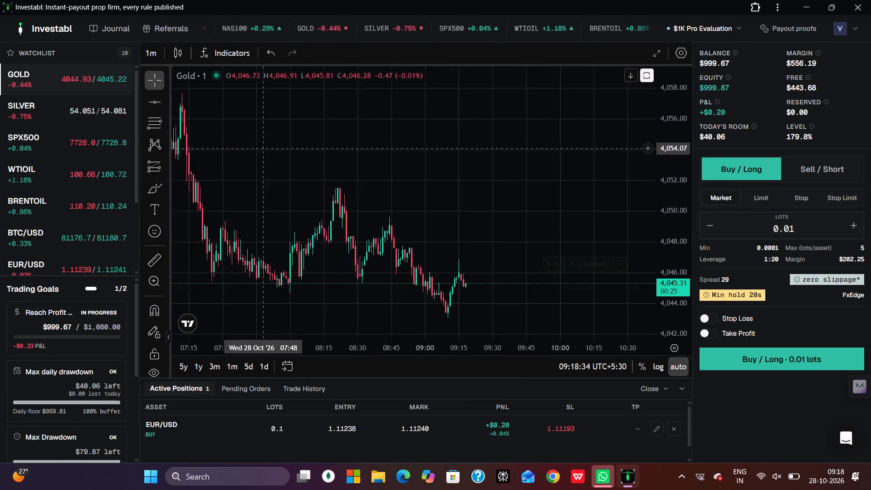
{"action": "scroll", "coordinate": [264, 148], "scroll_direction": "right", "scroll_amount": 1}
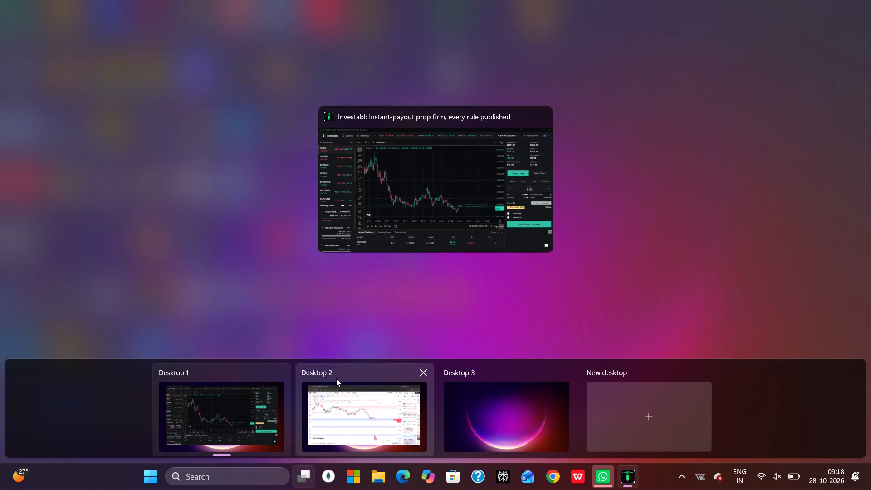
Switch to the TradingView desktop and replace the EURUSD chart symbol with GOLD from TVC.
{"action": "left_click", "coordinate": [336, 378]}
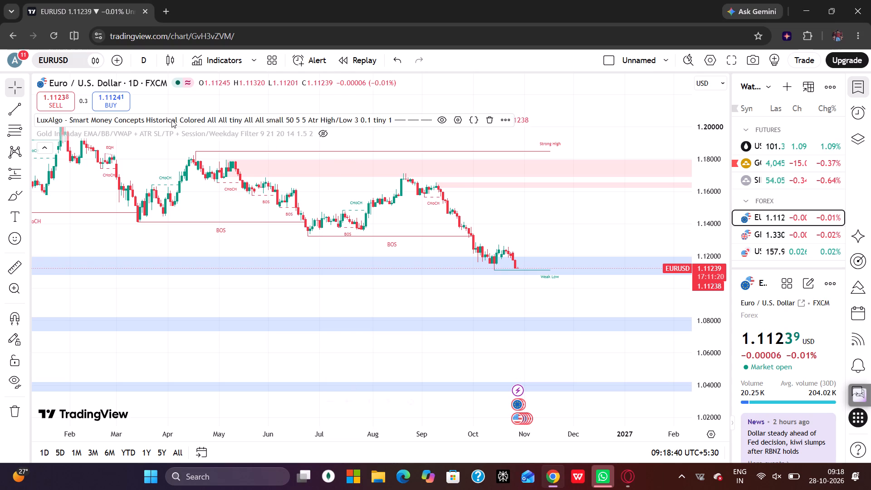
{"action": "left_click", "coordinate": [51, 55]}
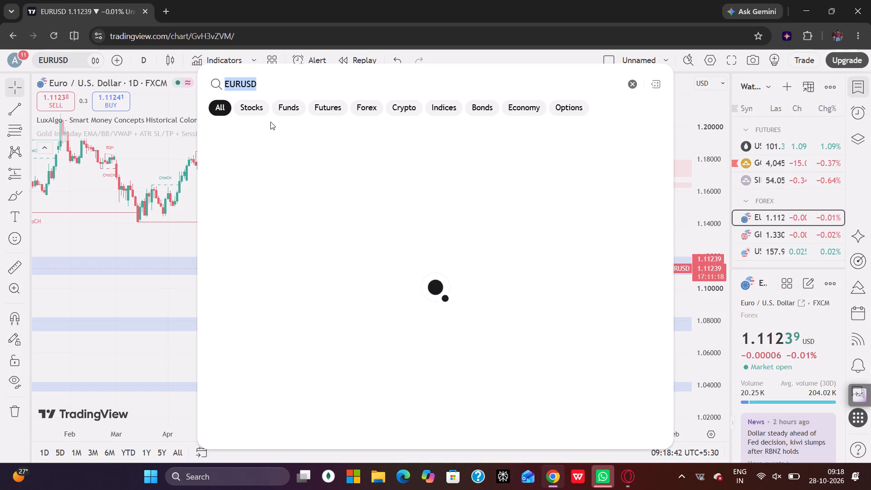
{"action": "left_click", "coordinate": [271, 81]}
{"action": "key", "text": "BackSpace"}
{"action": "key", "text": "BackSpace"}
{"action": "key", "text": "BackSpace"}
{"action": "key", "text": "BackSpace"}
{"action": "key", "text": "BackSpace"}
{"action": "key", "text": "BackSpace"}
{"action": "key", "text": "BackSpace"}
{"action": "key", "text": "BackSpace"}
{"action": "key", "text": "BackSpace"}
{"action": "key", "text": "BackSpace"}
{"action": "key", "text": "BackSpace"}
{"action": "key", "text": "BackSpace"}
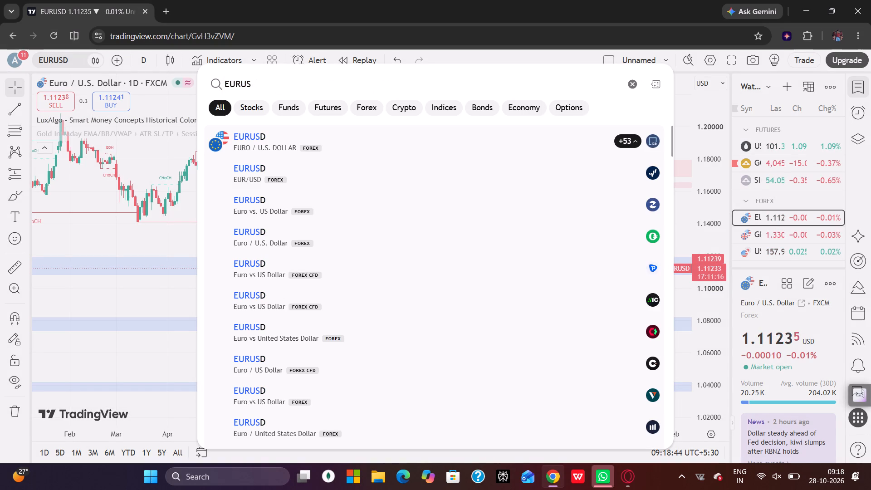
{"action": "left_click", "coordinate": [248, 137]}
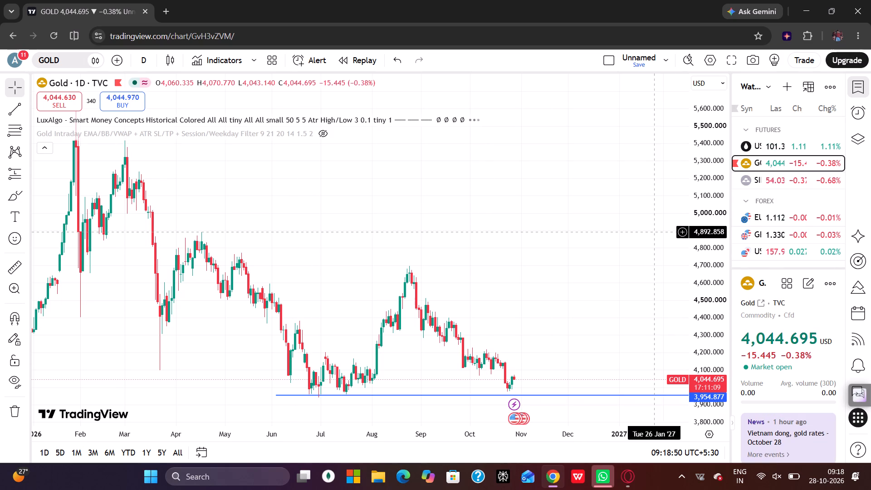
Set the TradingView Gold chart's interval to 5 minutes.
{"action": "left_click", "coordinate": [135, 58]}
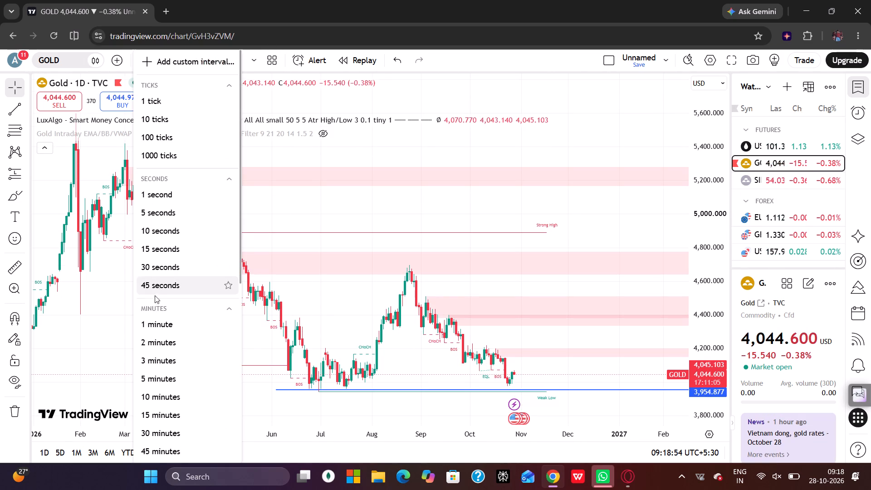
{"action": "left_click", "coordinate": [151, 377]}
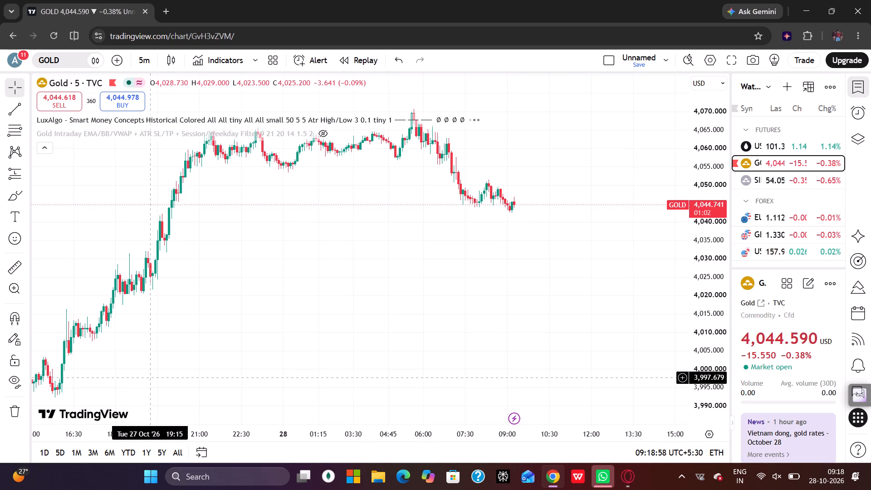
Examine Gold's five-minute price swings and the LuxAlgo structure and supply/demand zones from 27 October up to the latest candles.
{"action": "scroll", "coordinate": [266, 255], "scroll_direction": "right", "scroll_amount": 3}
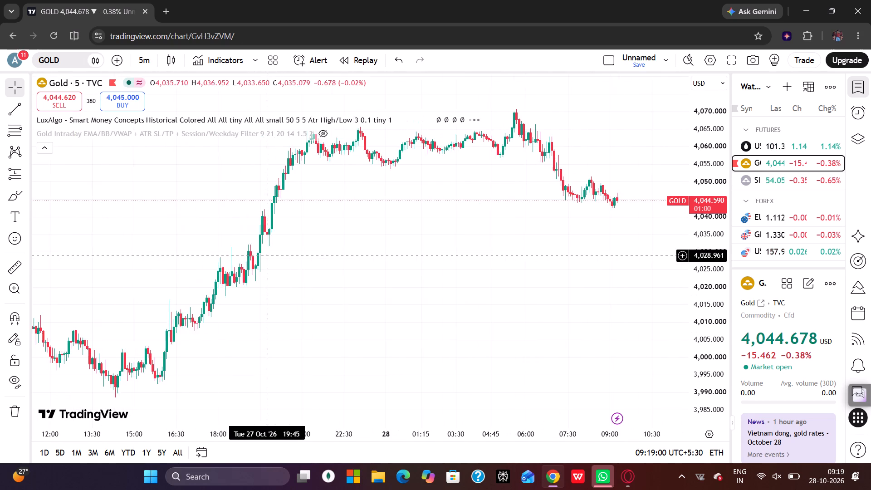
{"action": "scroll", "coordinate": [266, 255], "scroll_direction": "left", "scroll_amount": 3}
{"action": "scroll", "coordinate": [266, 255], "scroll_direction": "right", "scroll_amount": 2}
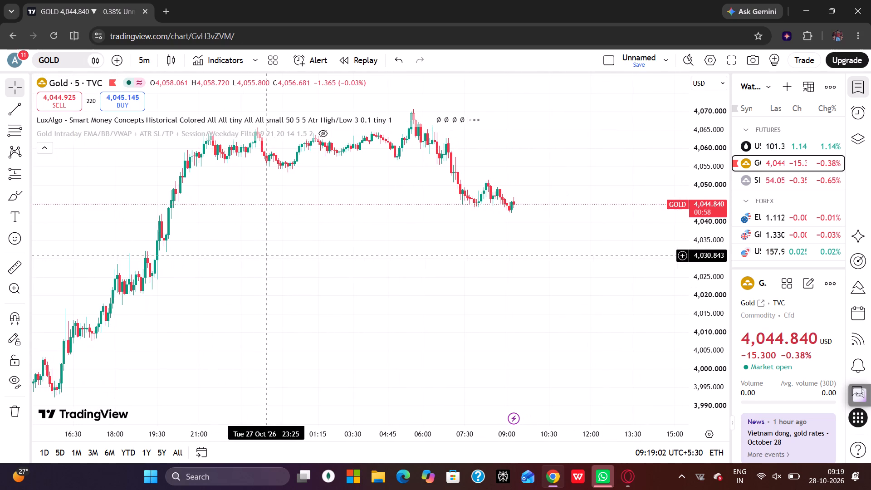
{"action": "scroll", "coordinate": [266, 255], "scroll_direction": "right", "scroll_amount": 2}
{"action": "scroll", "coordinate": [266, 255], "scroll_direction": "left", "scroll_amount": 1}
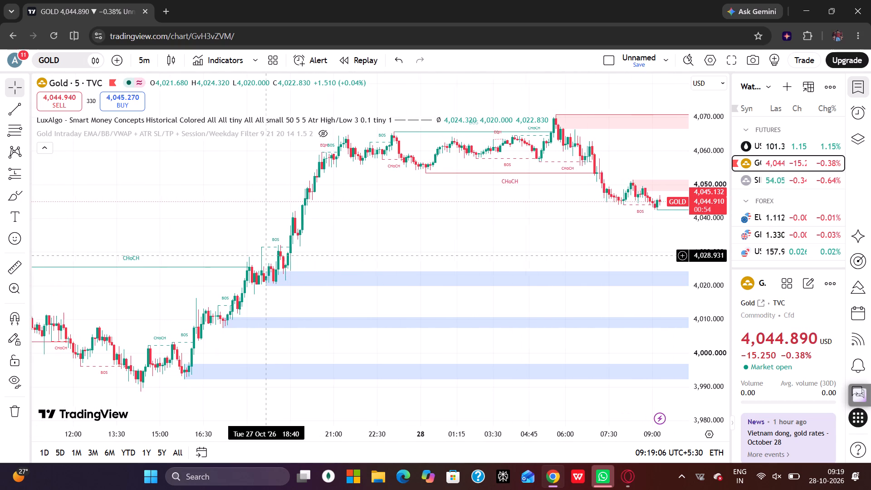
{"action": "scroll", "coordinate": [266, 255], "scroll_direction": "left", "scroll_amount": 3}
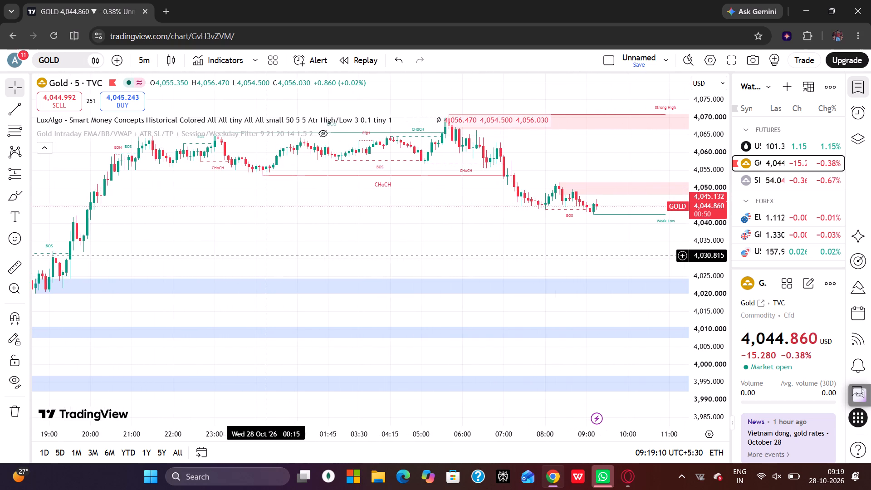
{"action": "scroll", "coordinate": [266, 255], "scroll_direction": "left", "scroll_amount": 2}
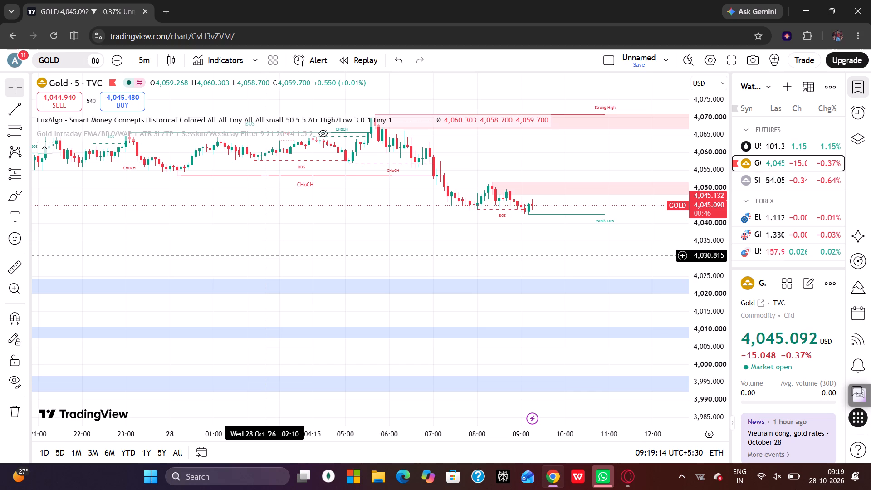
{"action": "scroll", "coordinate": [503, 196], "scroll_direction": "left", "scroll_amount": 1}
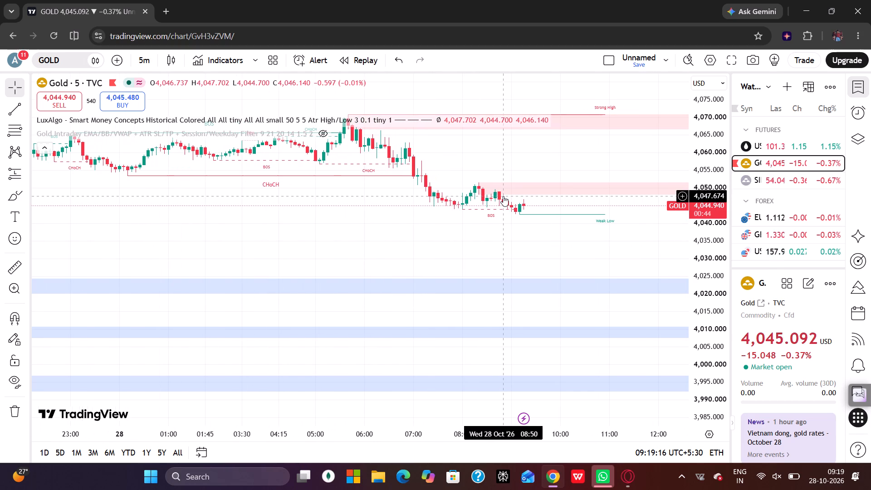
{"action": "scroll", "coordinate": [503, 196], "scroll_direction": "down", "scroll_amount": 3}
Switch to the Investabl window and review the recent candles on the Gold one-minute chart.
{"action": "left_click", "coordinate": [265, 425]}
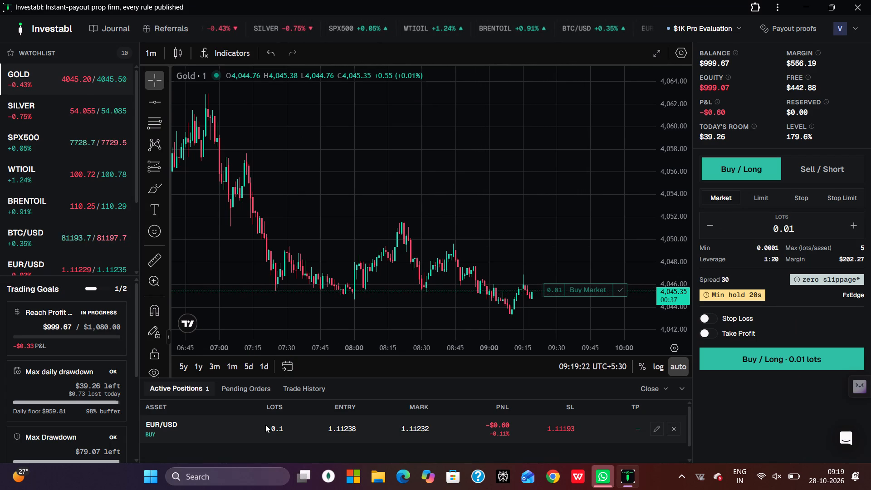
{"action": "scroll", "coordinate": [366, 319], "scroll_direction": "left", "scroll_amount": 1}
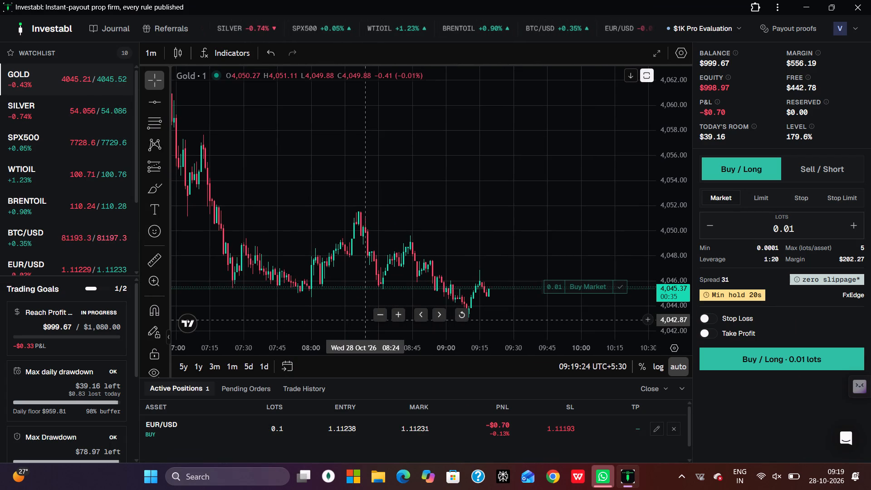
{"action": "scroll", "coordinate": [366, 319], "scroll_direction": "right", "scroll_amount": 2}
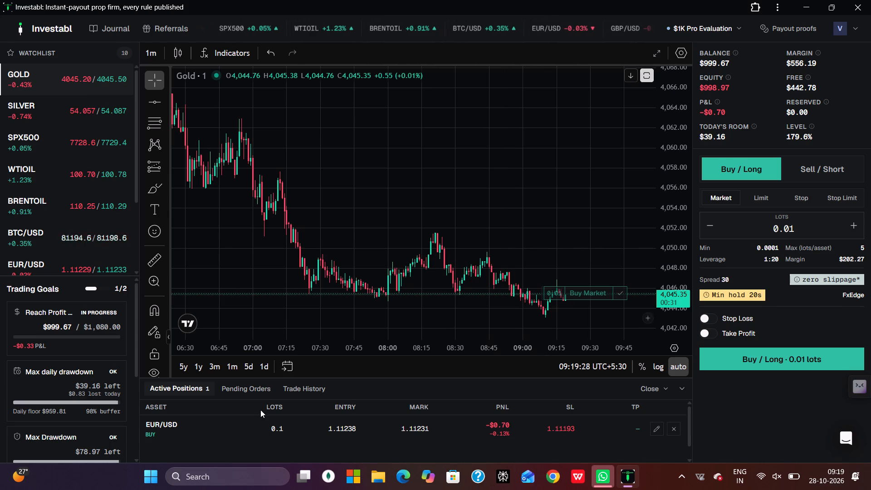
Open the EUR/USD chart from the active buy position and review recent price action around its entry and stop-loss levels.
{"action": "left_click", "coordinate": [164, 426]}
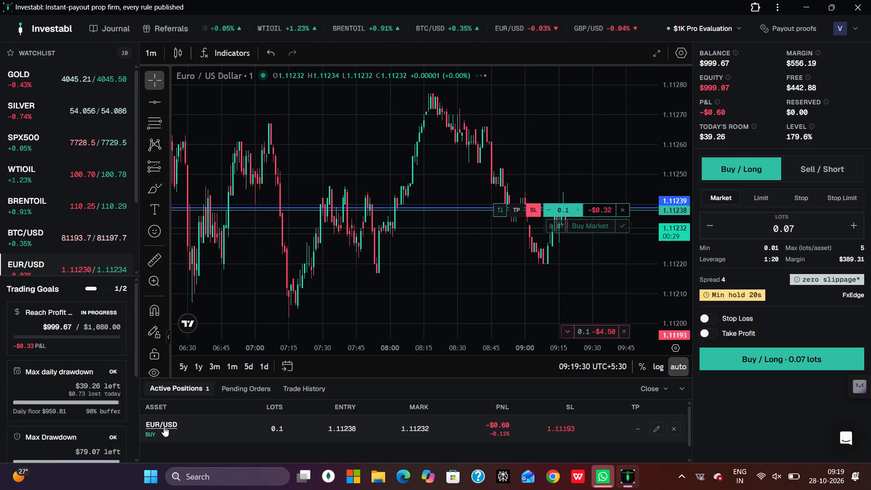
{"action": "scroll", "coordinate": [370, 311], "scroll_direction": "left", "scroll_amount": 3}
{"action": "scroll", "coordinate": [454, 271], "scroll_direction": "right", "scroll_amount": 1}
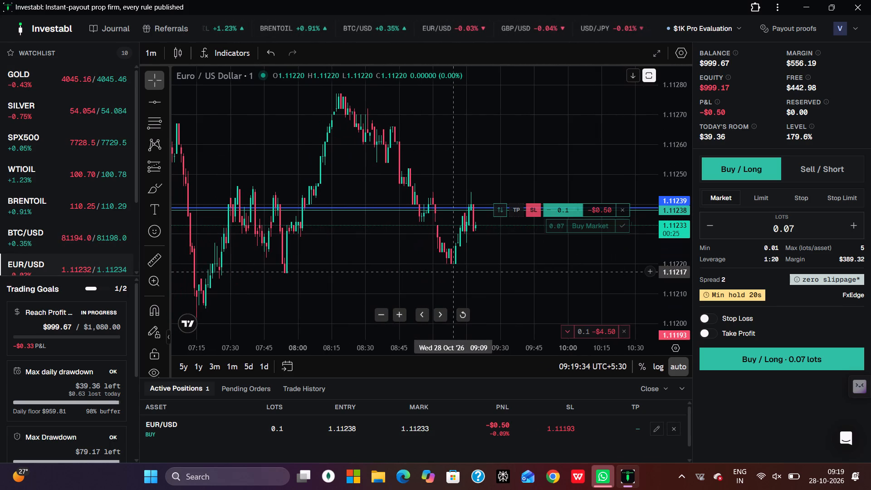
{"action": "scroll", "coordinate": [454, 271], "scroll_direction": "right", "scroll_amount": 1}
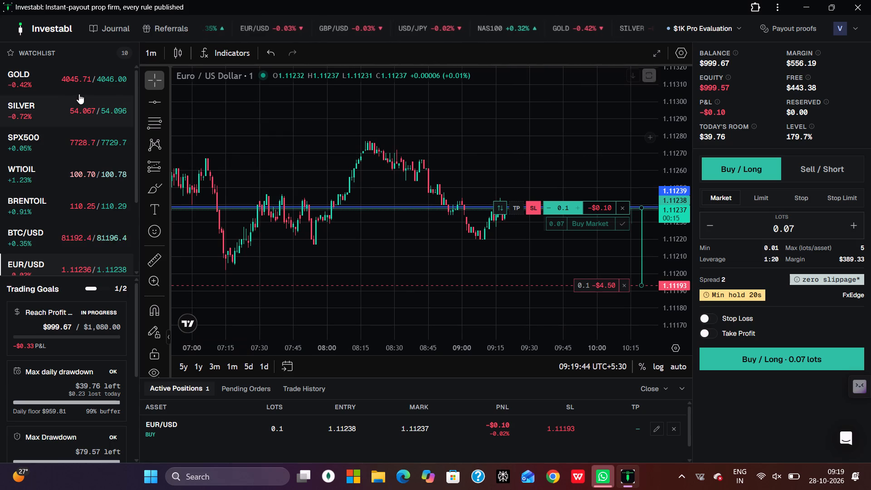
Open the Gold chart on Investabl and change the 0.01-lot market order's direction to Sell / Short.
{"action": "left_click", "coordinate": [20, 72]}
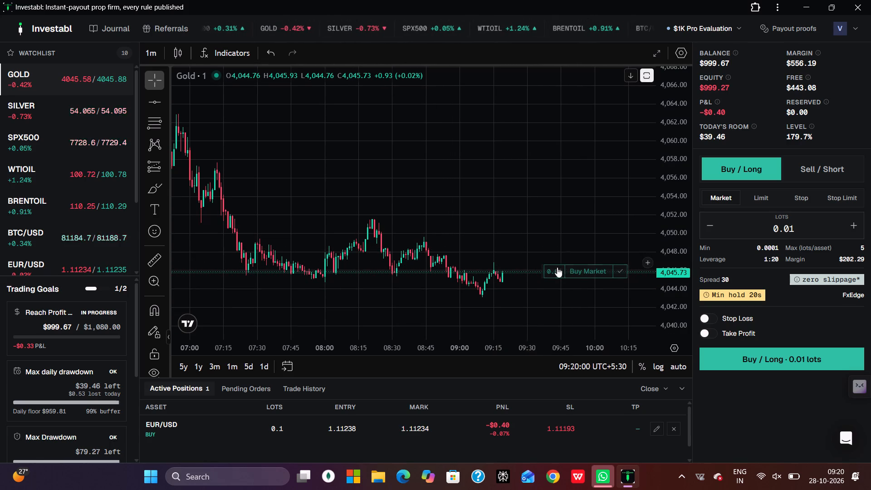
{"action": "left_click_drag", "start_coordinate": [496, 272], "coordinate": [496, 267]}
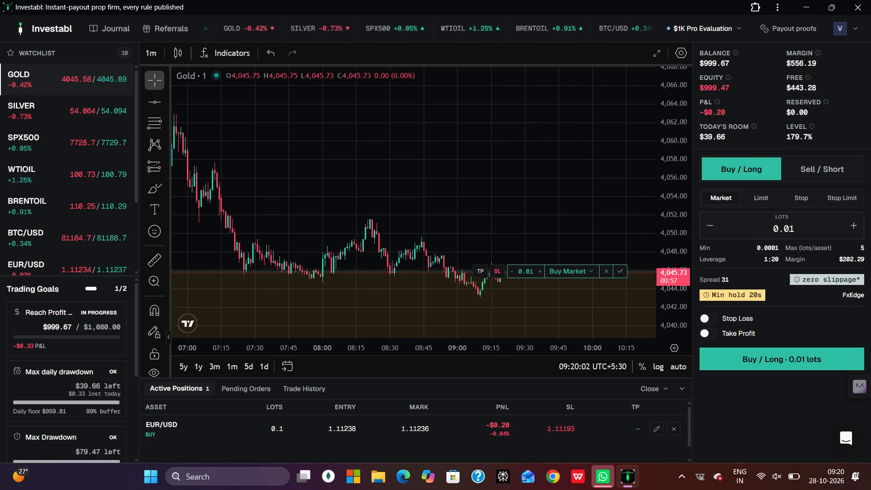
{"action": "left_click_drag", "start_coordinate": [496, 267], "coordinate": [788, 149]}
{"action": "left_click", "coordinate": [806, 164]}
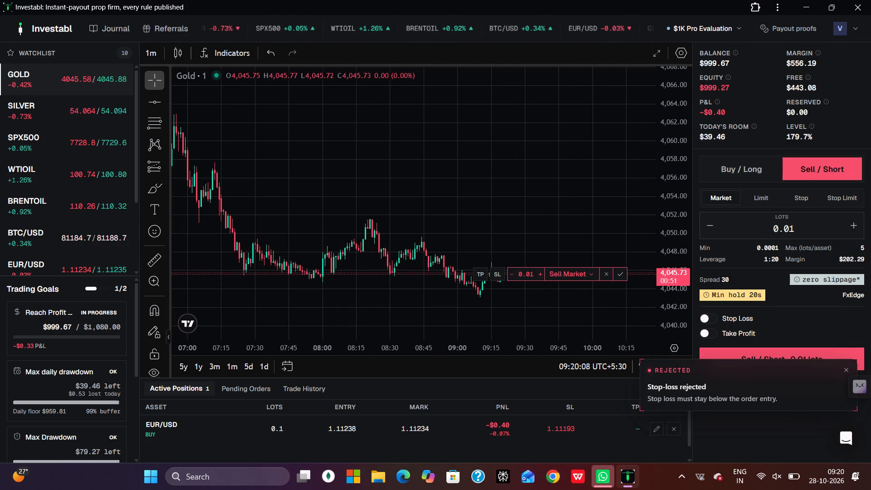
Place the draft Gold sell order's stop loss at 4051.70, just above the swing high near 08:20.
{"action": "left_click_drag", "start_coordinate": [496, 275], "coordinate": [497, 234]}
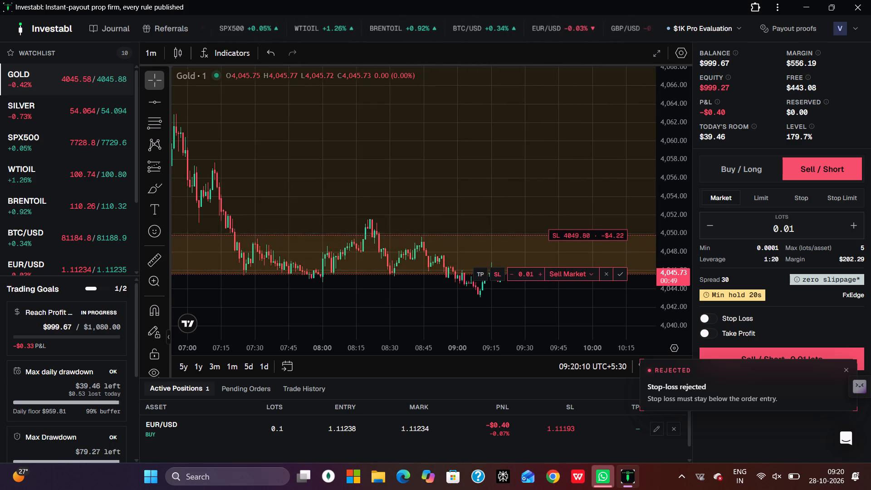
{"action": "left_click_drag", "start_coordinate": [497, 234], "coordinate": [488, 215]}
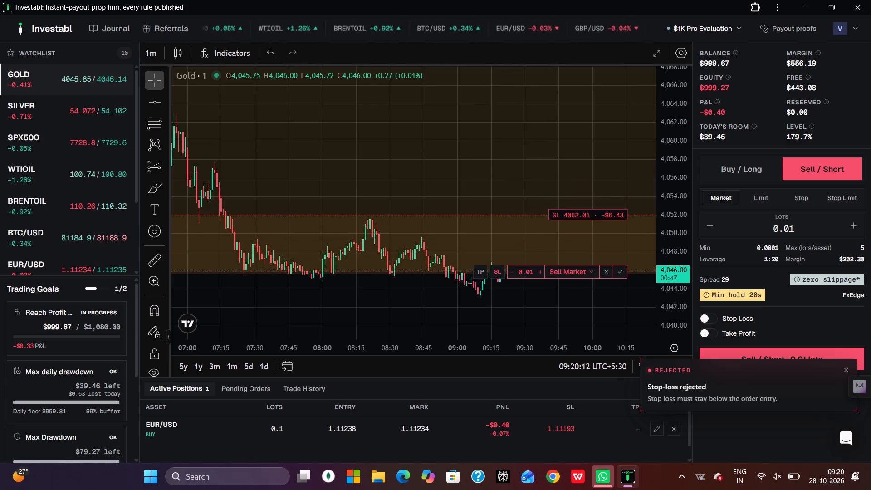
{"action": "left_click_drag", "start_coordinate": [488, 215], "coordinate": [488, 217]}
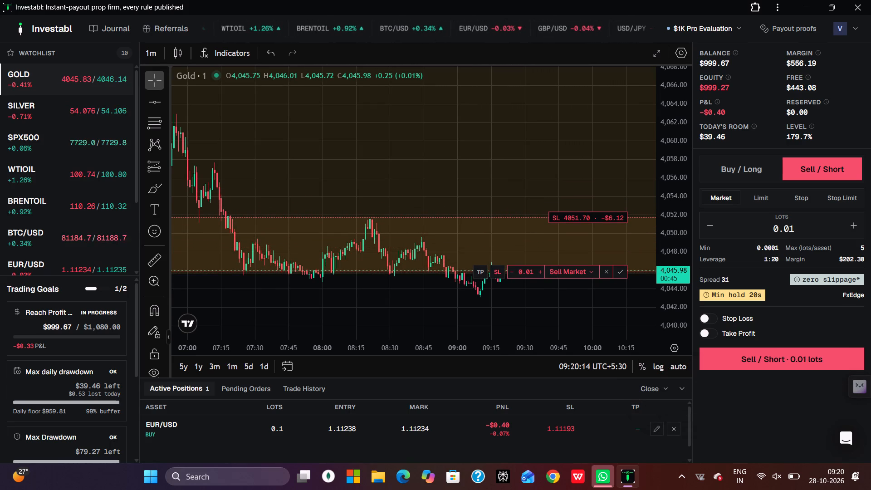
{"action": "left_click_drag", "start_coordinate": [488, 217], "coordinate": [488, 217]}
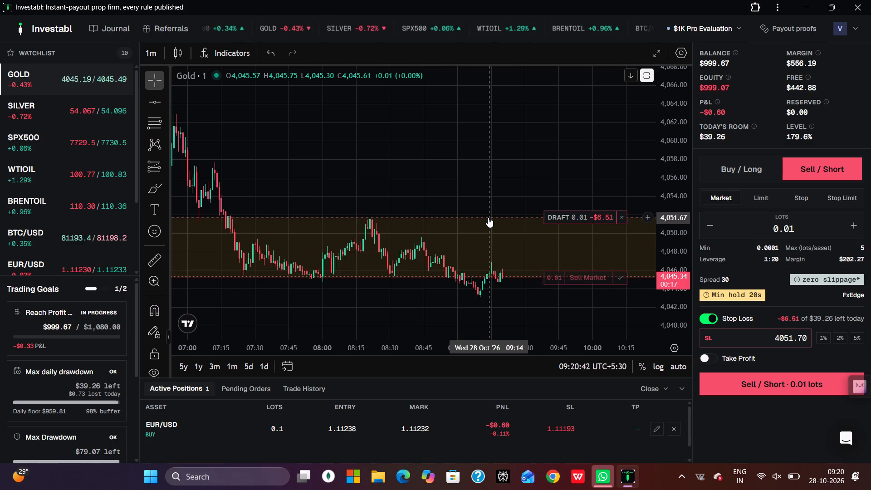
{"action": "scroll", "coordinate": [488, 217], "scroll_direction": "right", "scroll_amount": 1}
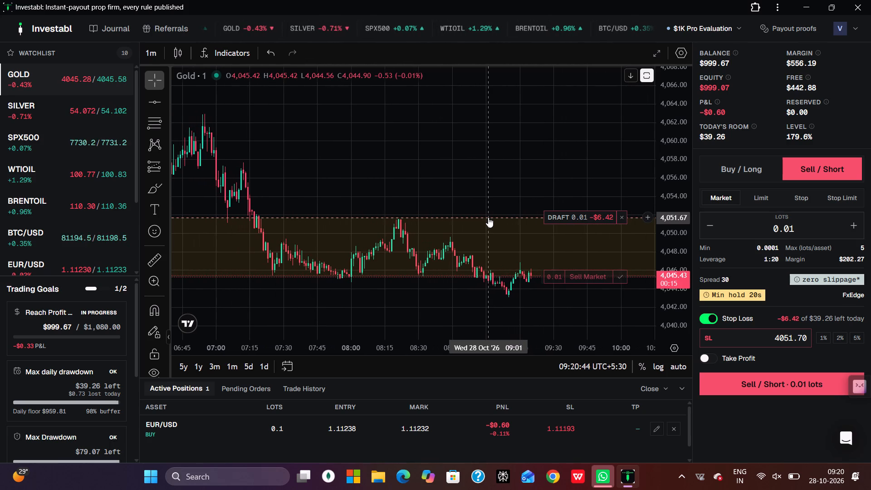
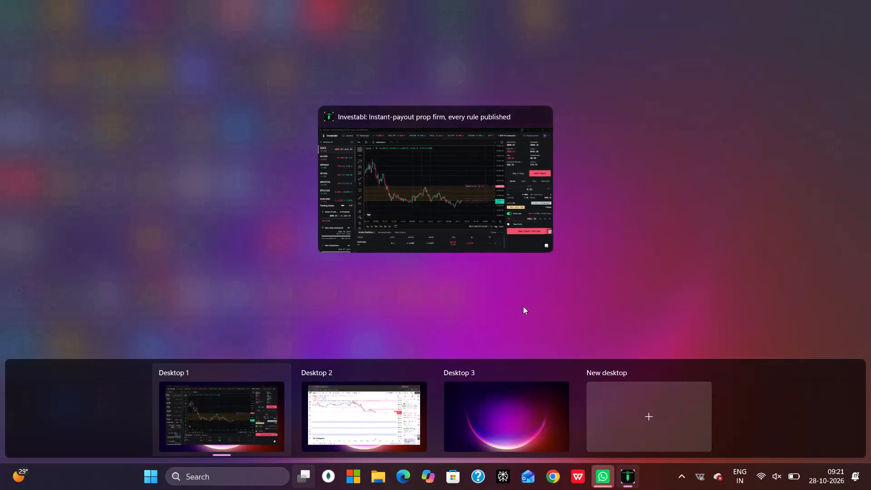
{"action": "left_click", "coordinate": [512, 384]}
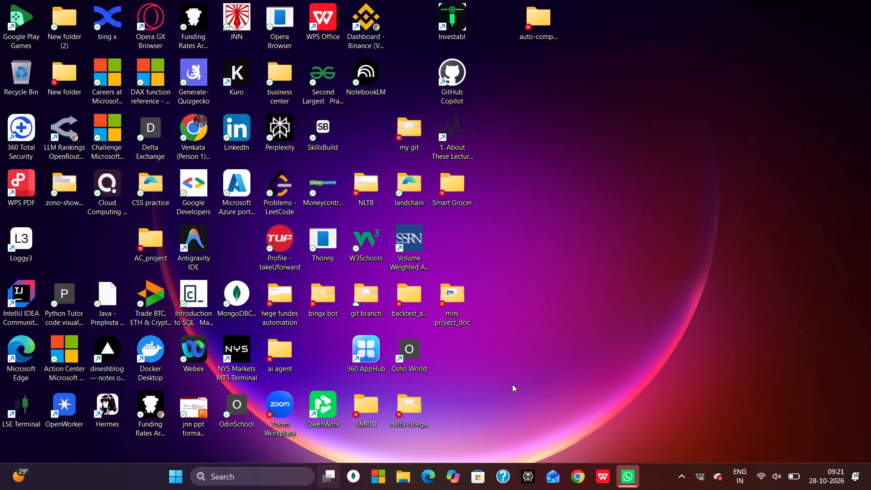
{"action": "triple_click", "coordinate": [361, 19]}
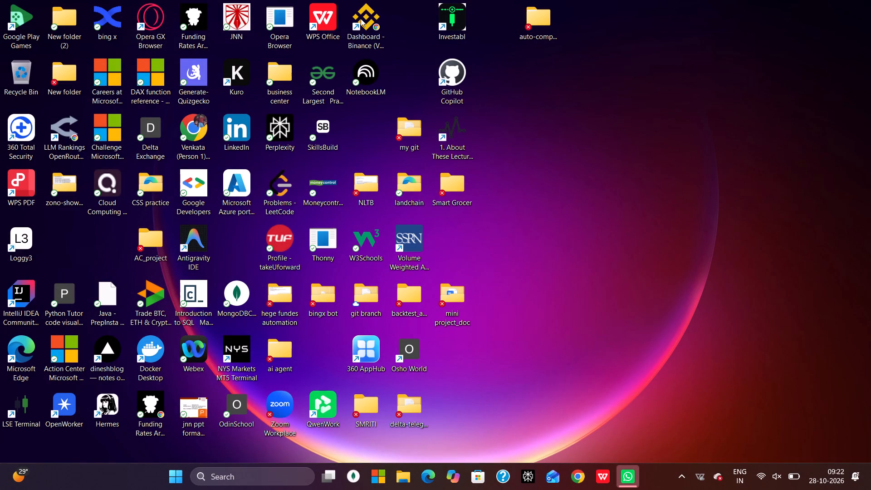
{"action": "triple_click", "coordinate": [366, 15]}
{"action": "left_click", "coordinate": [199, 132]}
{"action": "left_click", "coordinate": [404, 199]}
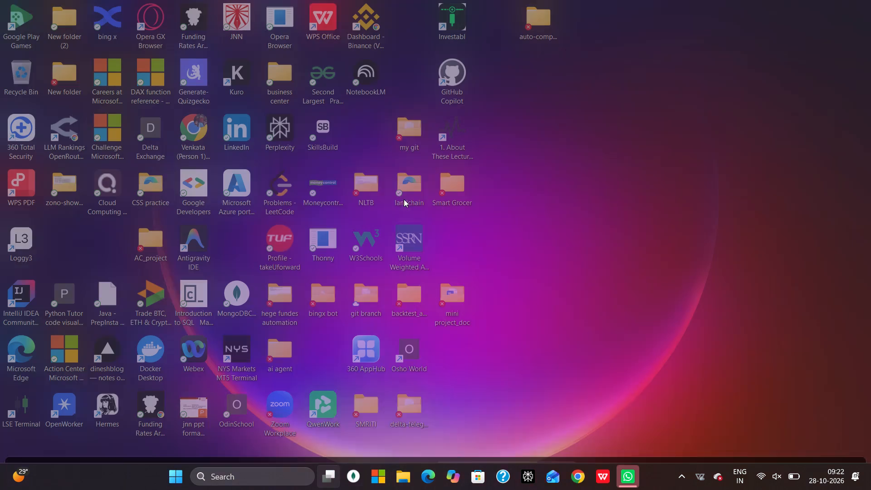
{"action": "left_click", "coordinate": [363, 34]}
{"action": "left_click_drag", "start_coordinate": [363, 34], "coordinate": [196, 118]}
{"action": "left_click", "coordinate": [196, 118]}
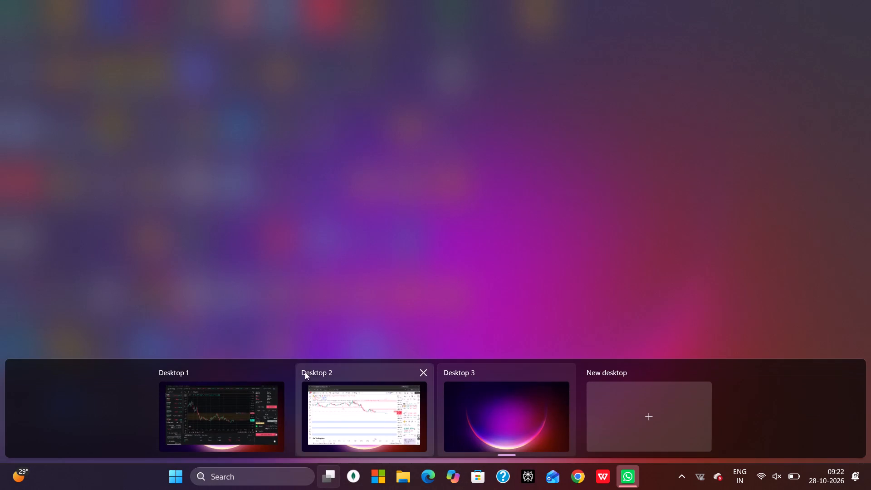
Check the 5-minute Gold chart on the TradingView desktop, and return to the Gold chart with the draft sell order on Investabl.
{"action": "left_click", "coordinate": [333, 394]}
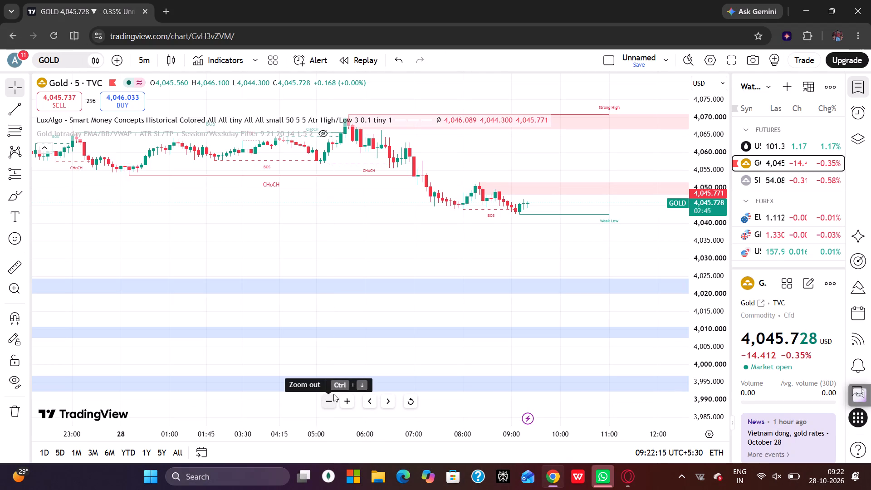
{"action": "left_click", "coordinate": [219, 436]}
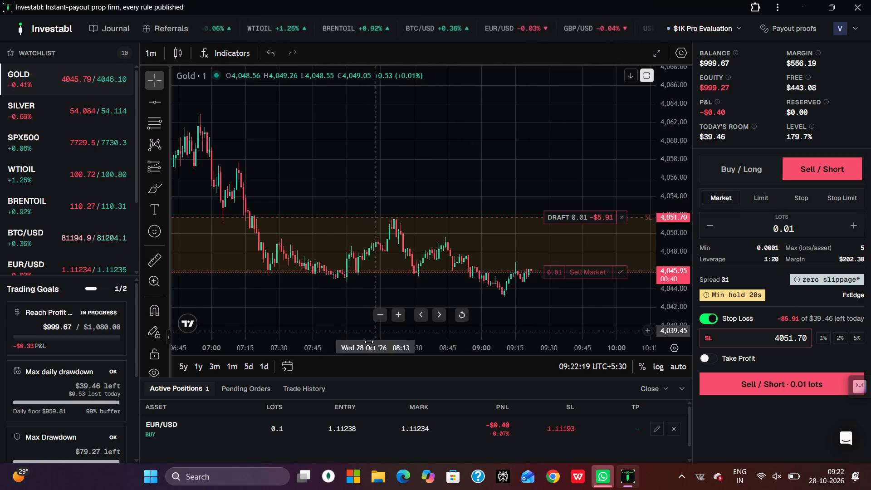
{"action": "scroll", "coordinate": [397, 319], "scroll_direction": "left", "scroll_amount": 1}
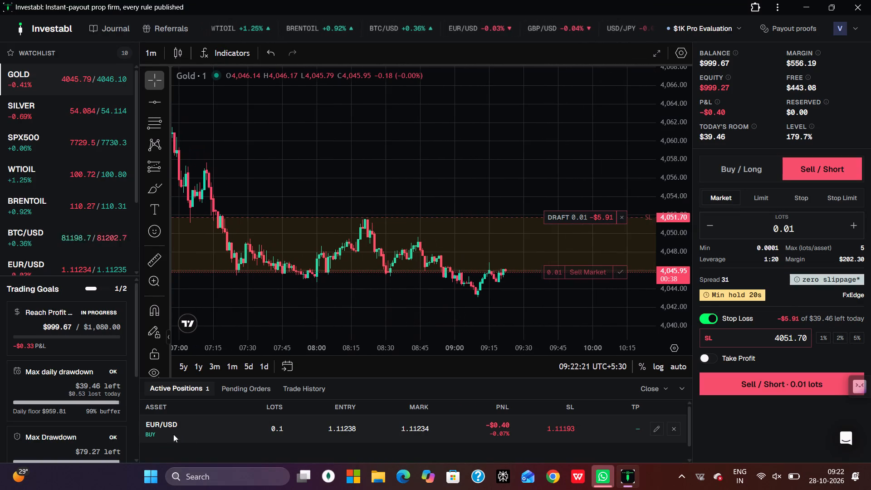
Open the EUR/USD chart from the active buy position and review its recent price action.
{"action": "left_click", "coordinate": [159, 426]}
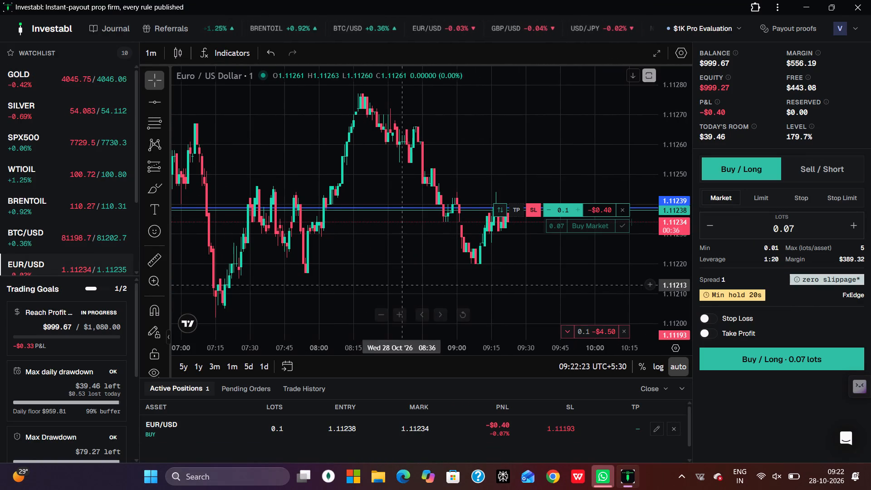
{"action": "scroll", "coordinate": [465, 262], "scroll_direction": "left", "scroll_amount": 1}
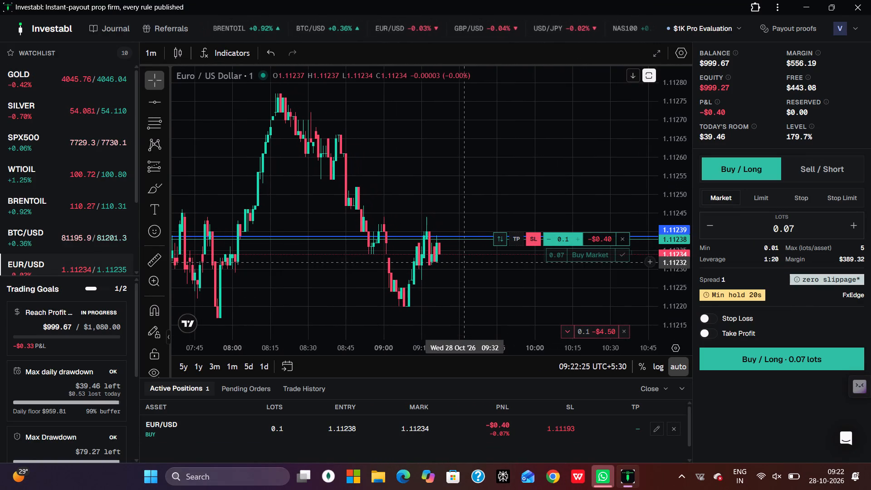
{"action": "scroll", "coordinate": [465, 262], "scroll_direction": "left", "scroll_amount": 1}
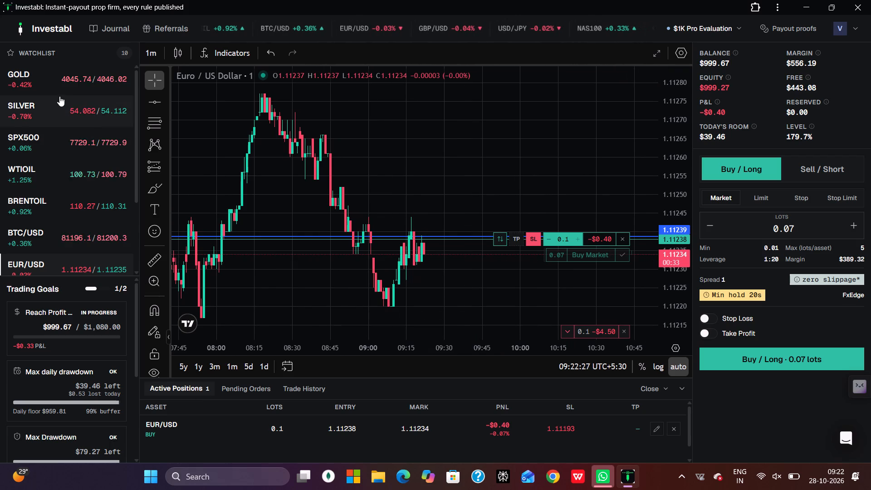
Return to the 1-minute Gold chart on Investabl and review the price action since about 07:15.
{"action": "left_click", "coordinate": [23, 71]}
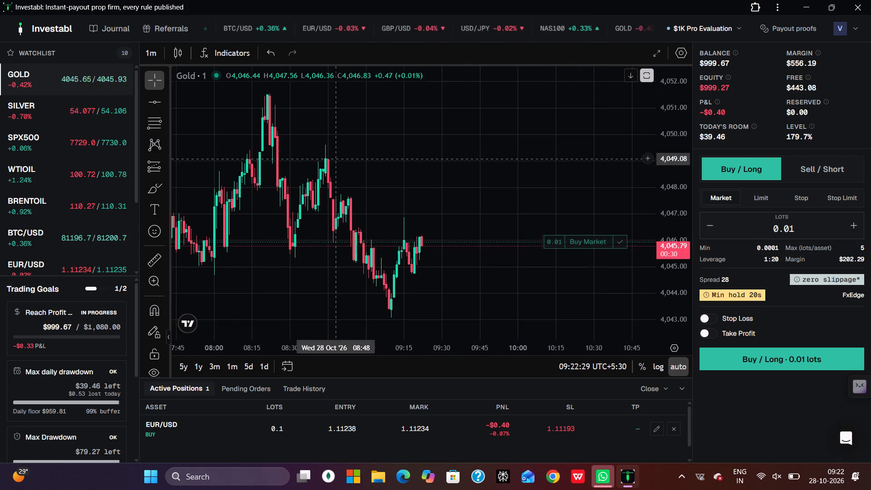
{"action": "scroll", "coordinate": [447, 202], "scroll_direction": "right", "scroll_amount": 2}
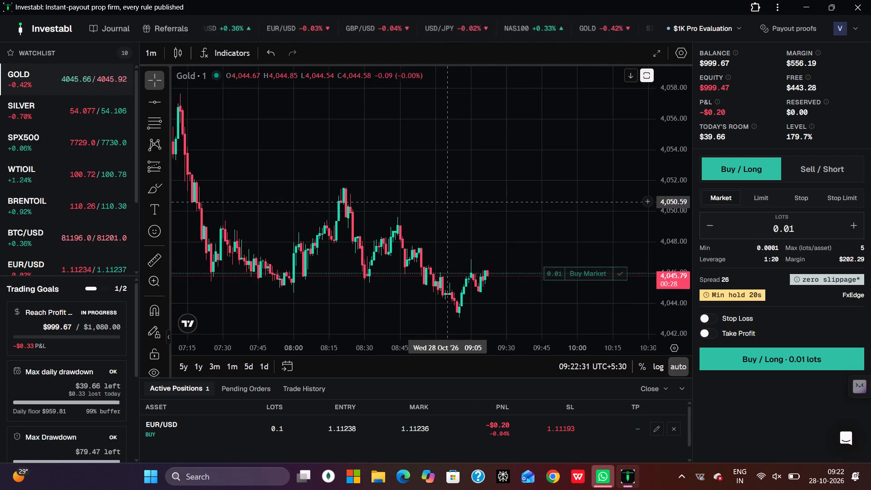
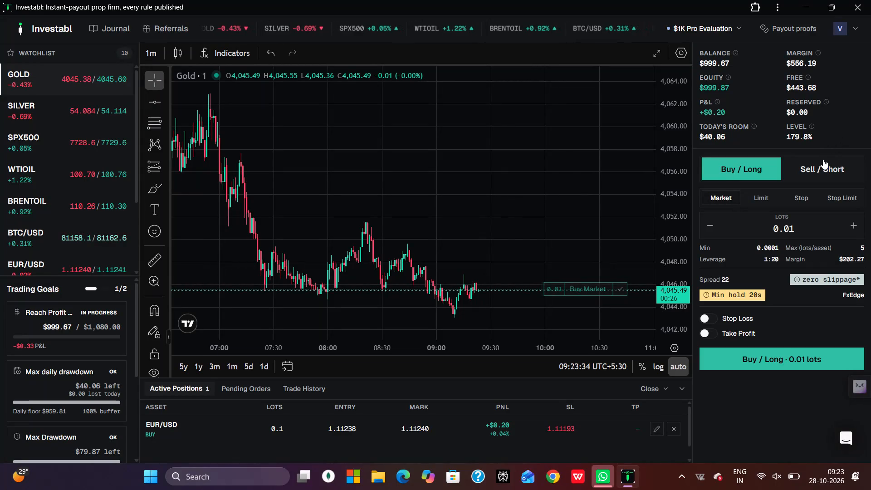
Place a 0.01-lot market sell on Gold with the stop loss at 4051.43, just above the swing high near 08:20.
{"action": "left_click", "coordinate": [823, 159]}
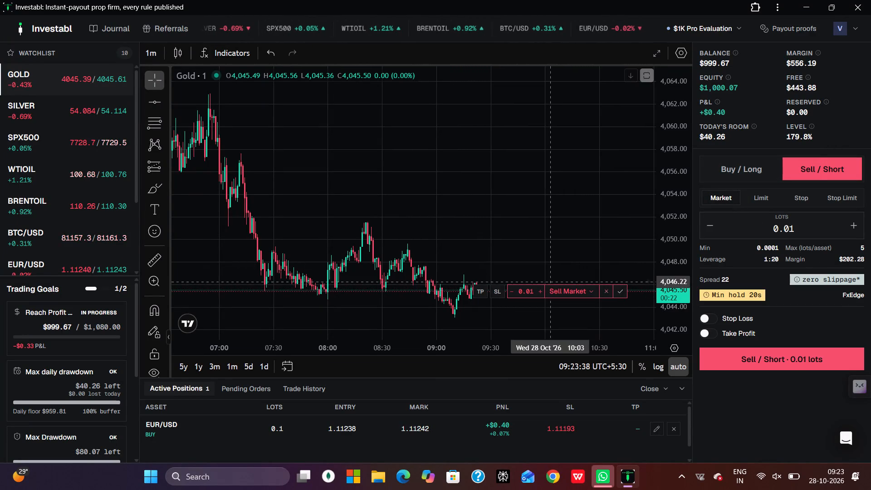
{"action": "left_click_drag", "start_coordinate": [499, 289], "coordinate": [497, 282]}
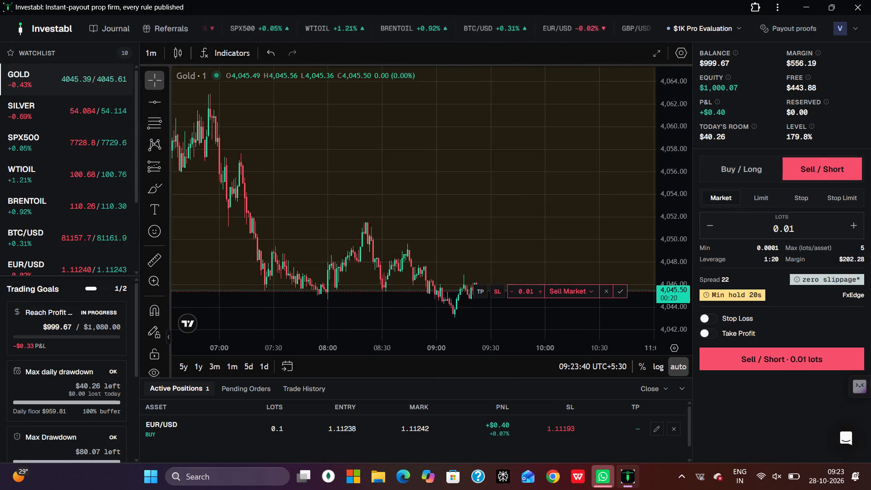
{"action": "left_click_drag", "start_coordinate": [497, 282], "coordinate": [494, 265]}
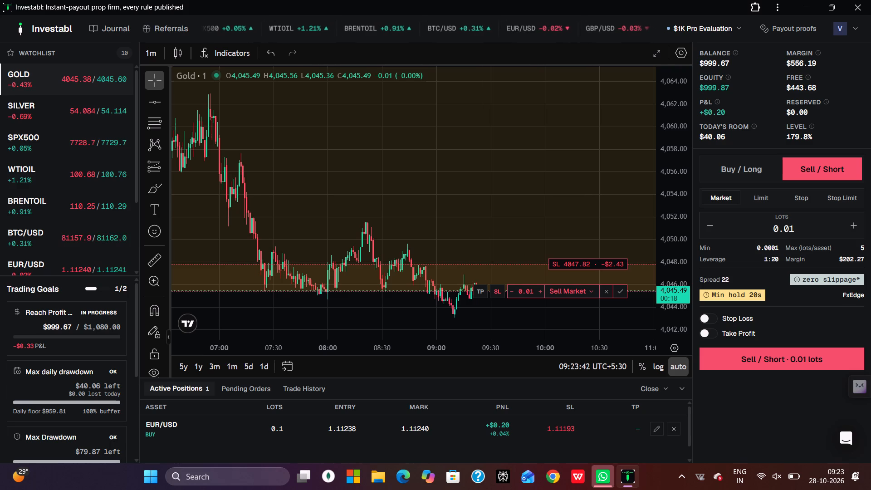
{"action": "left_click_drag", "start_coordinate": [494, 265], "coordinate": [486, 226]}
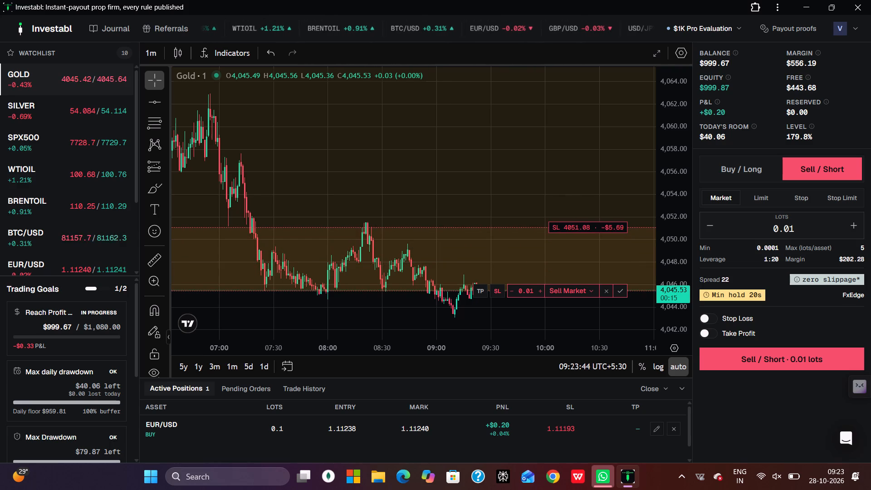
{"action": "left_click_drag", "start_coordinate": [486, 226], "coordinate": [485, 224]}
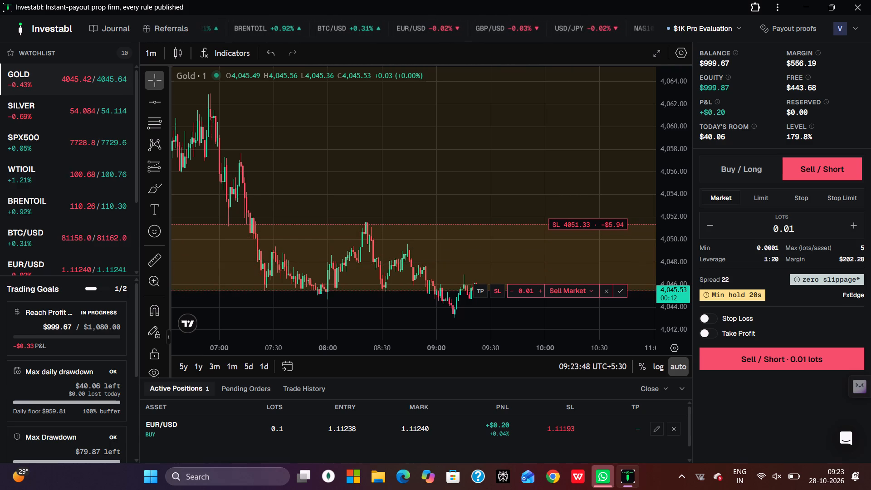
{"action": "left_click_drag", "start_coordinate": [485, 224], "coordinate": [484, 221]}
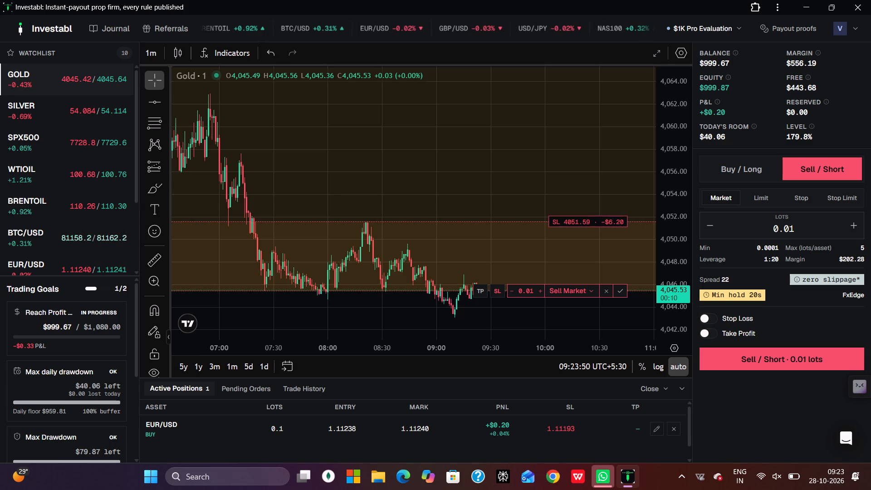
{"action": "left_click_drag", "start_coordinate": [484, 221], "coordinate": [484, 223]}
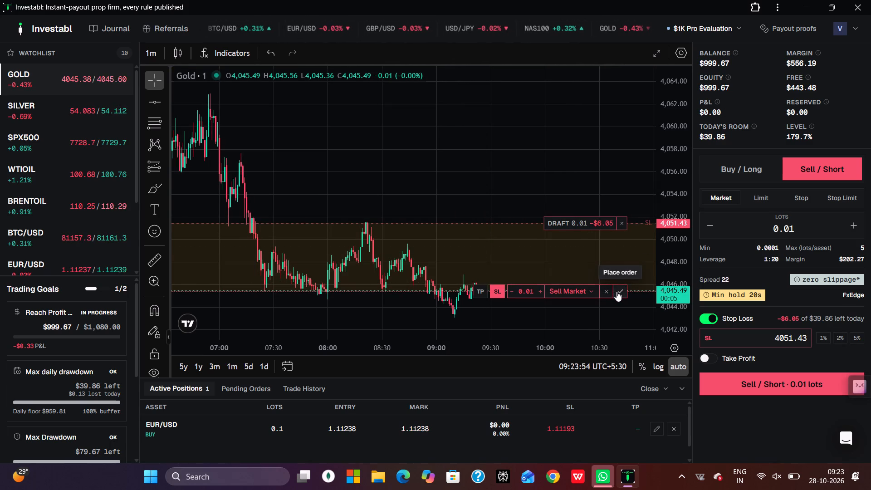
{"action": "left_click", "coordinate": [617, 291]}
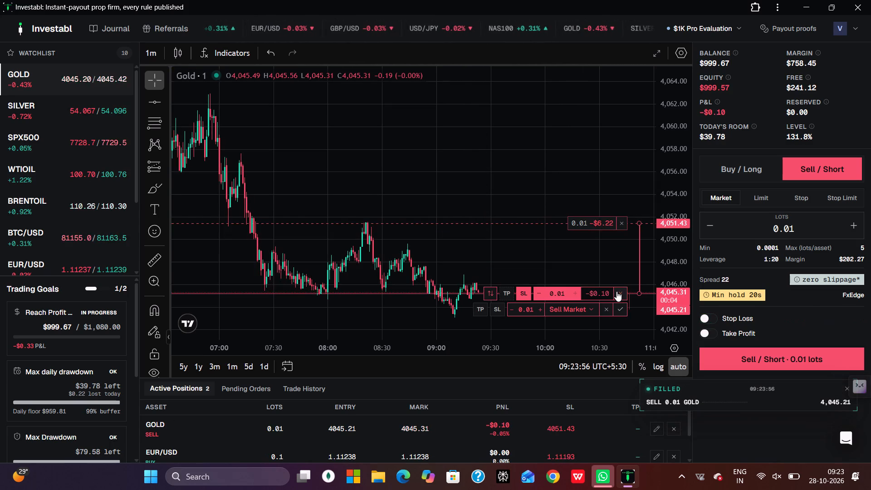
{"action": "scroll", "coordinate": [465, 281], "scroll_direction": "left", "scroll_amount": 1}
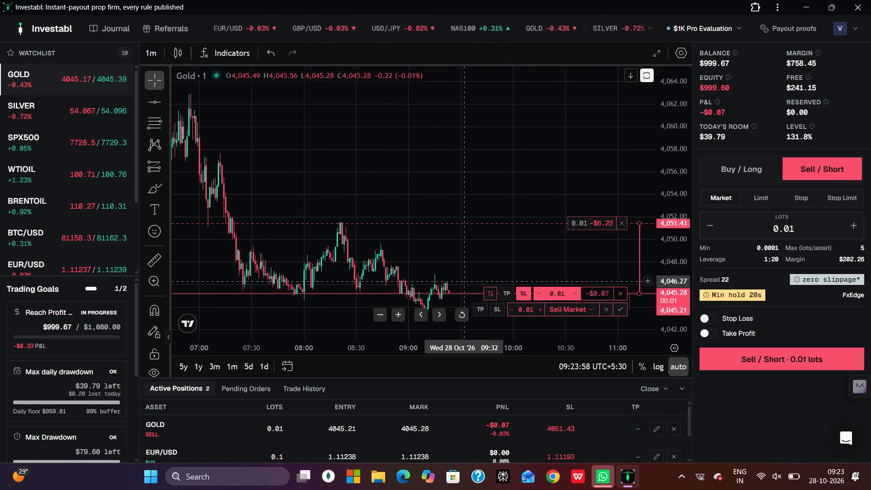
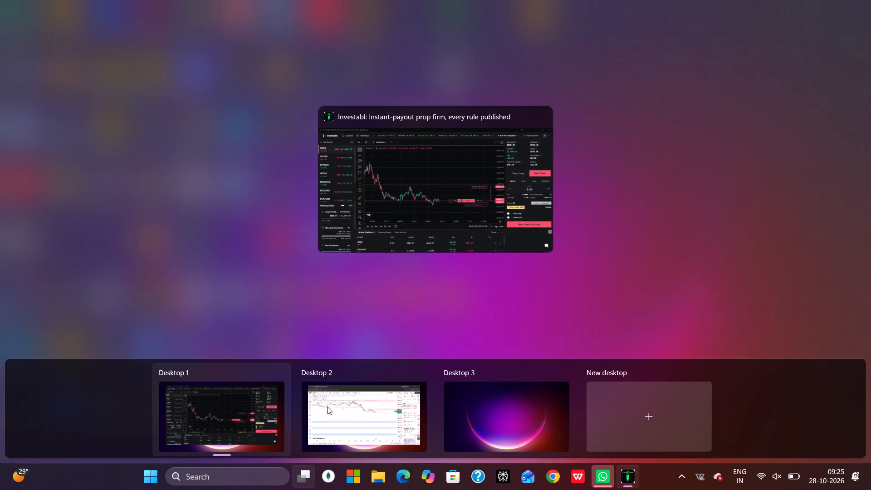
Return to Investabl and set the 0.01-lot Gold sell's take profit to 4033.20 on the 5-minute chart.
{"action": "left_click", "coordinate": [337, 417]}
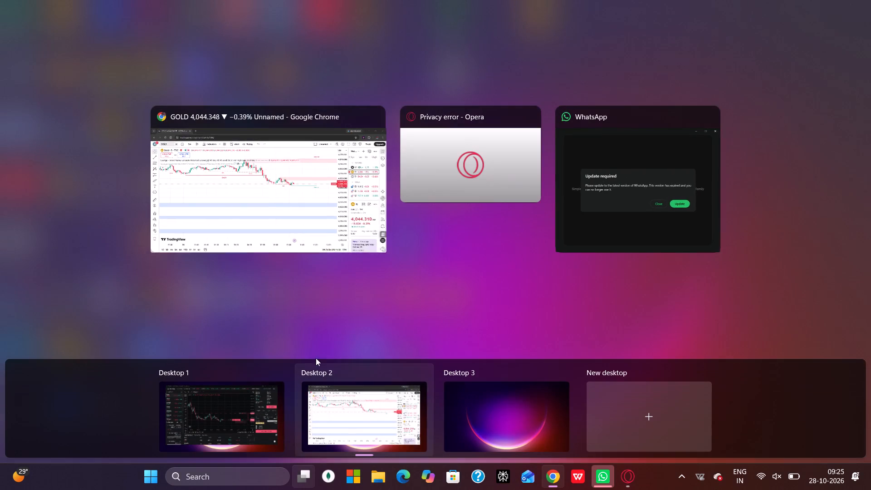
{"action": "left_click", "coordinate": [203, 427]}
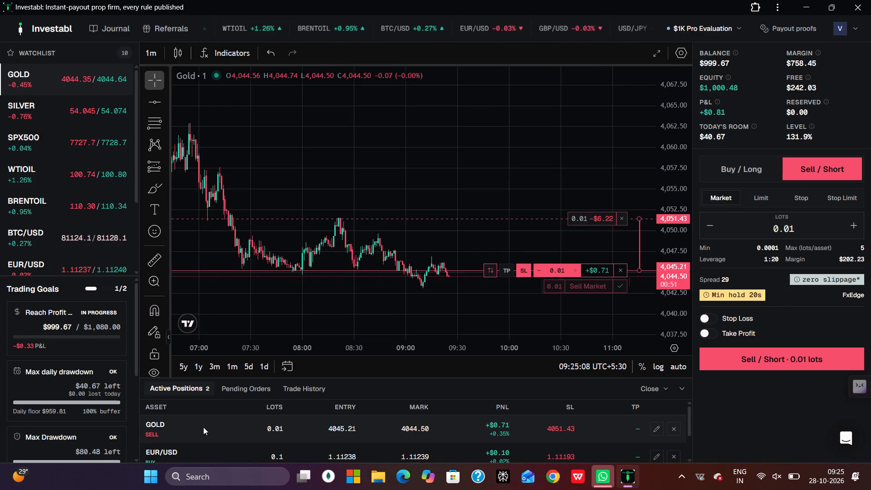
{"action": "left_click", "coordinate": [150, 54]}
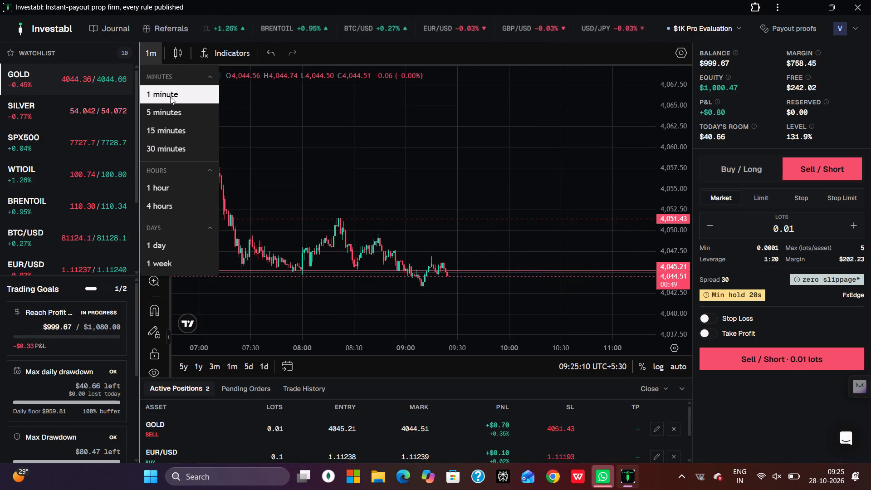
{"action": "left_click", "coordinate": [171, 118]}
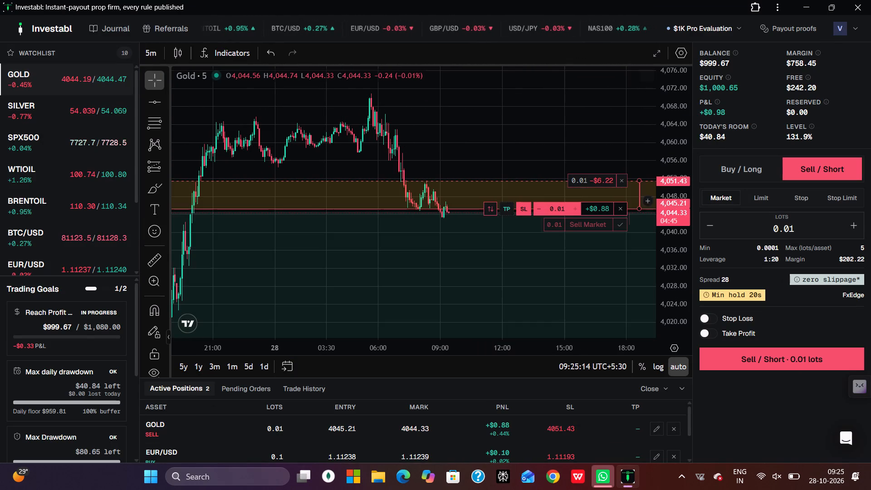
{"action": "left_click_drag", "start_coordinate": [507, 210], "coordinate": [507, 238]}
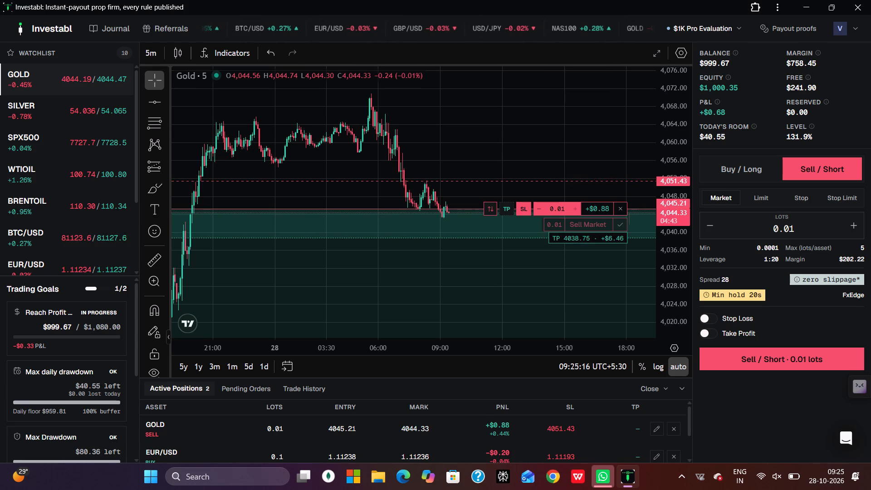
{"action": "left_click_drag", "start_coordinate": [507, 238], "coordinate": [513, 265]}
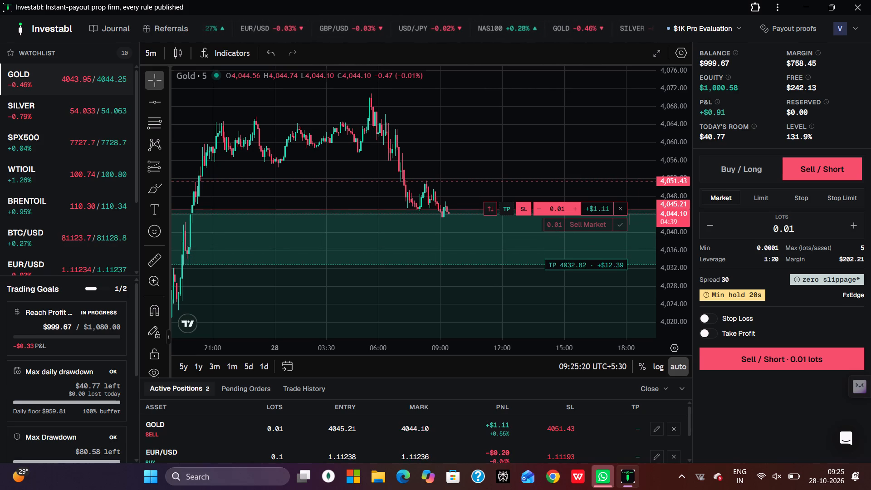
{"action": "left_click_drag", "start_coordinate": [513, 265], "coordinate": [514, 256]}
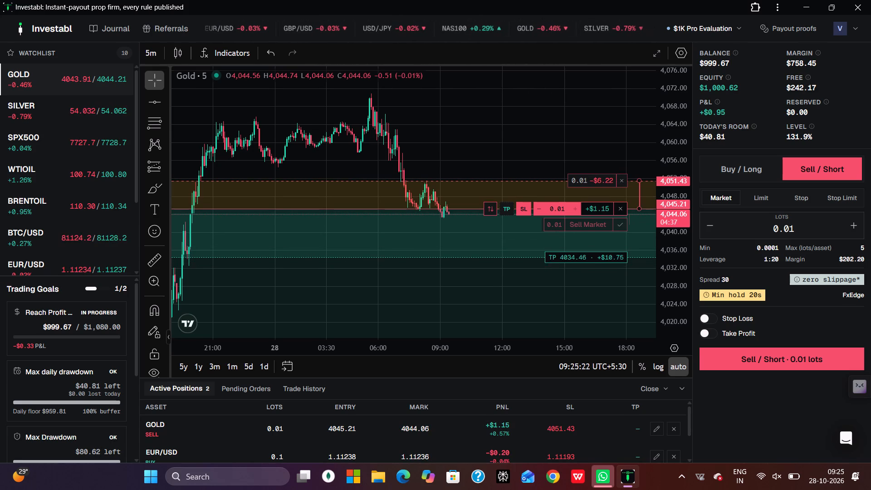
{"action": "left_click_drag", "start_coordinate": [514, 256], "coordinate": [514, 258]}
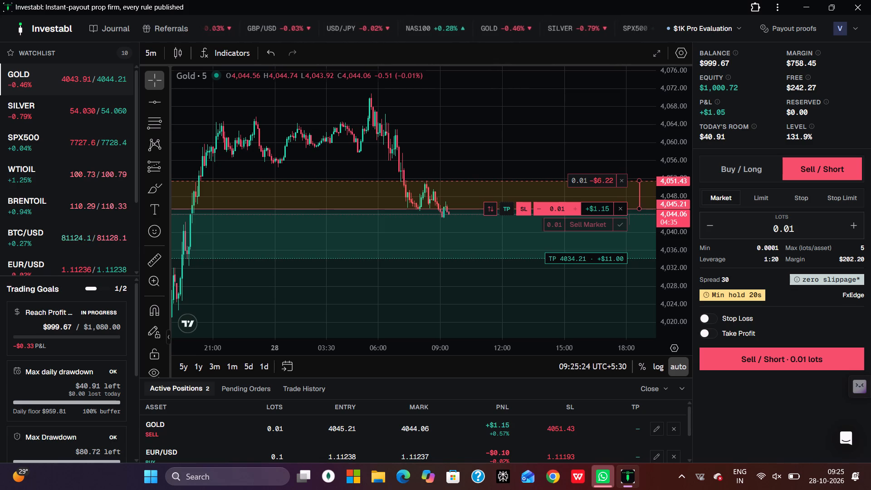
{"action": "left_click_drag", "start_coordinate": [514, 258], "coordinate": [514, 261]}
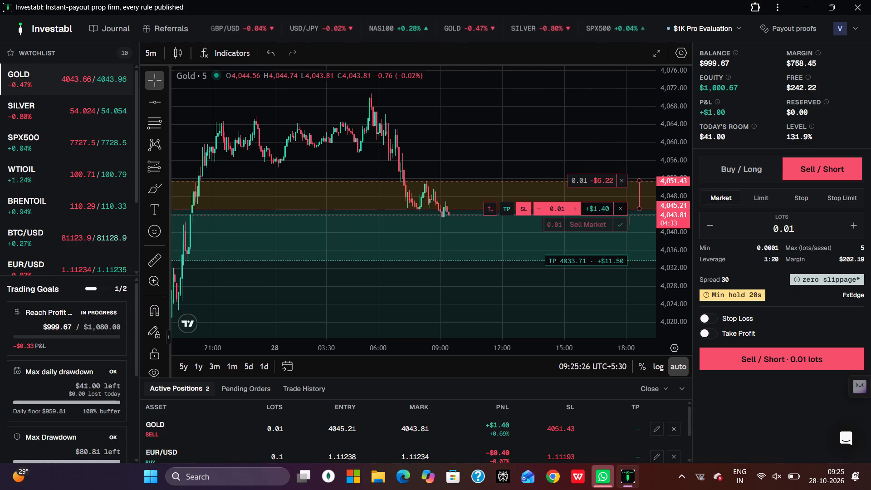
{"action": "left_click_drag", "start_coordinate": [514, 261], "coordinate": [514, 263]}
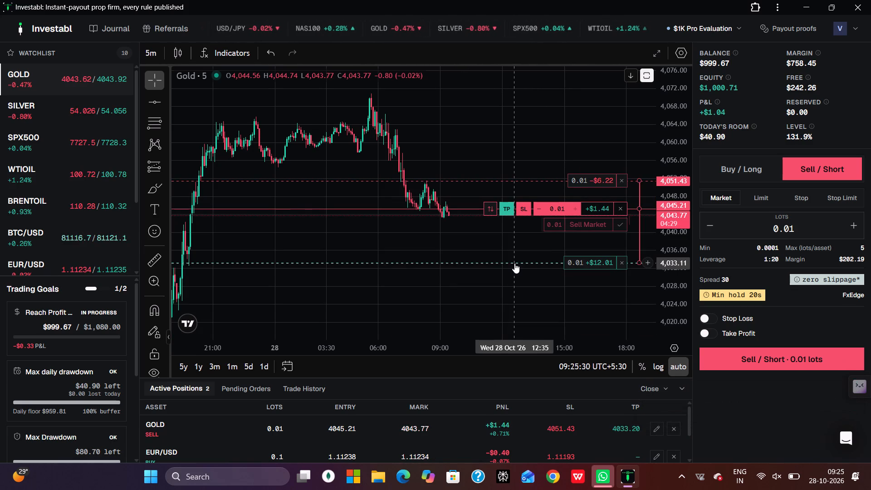
Set the Gold chart back to the 1-minute timeframe.
{"action": "scroll", "coordinate": [452, 388], "scroll_direction": "down", "scroll_amount": 1}
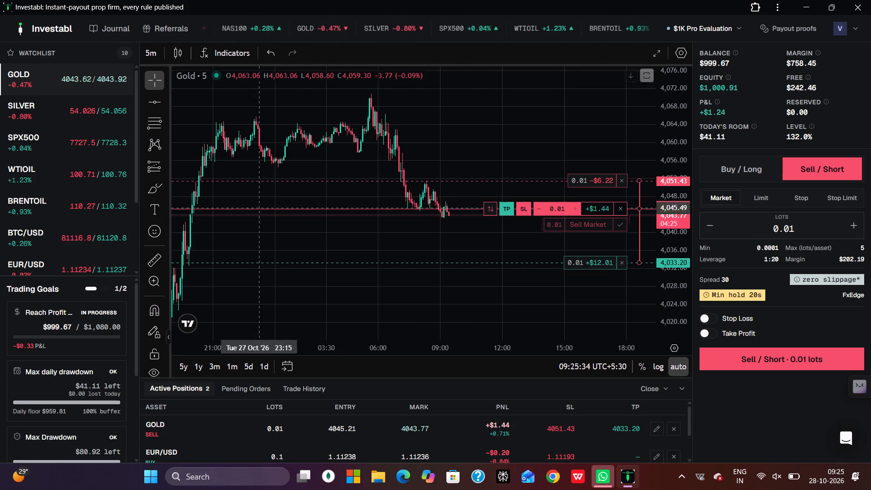
{"action": "left_click", "coordinate": [151, 49]}
{"action": "left_click", "coordinate": [172, 93]}
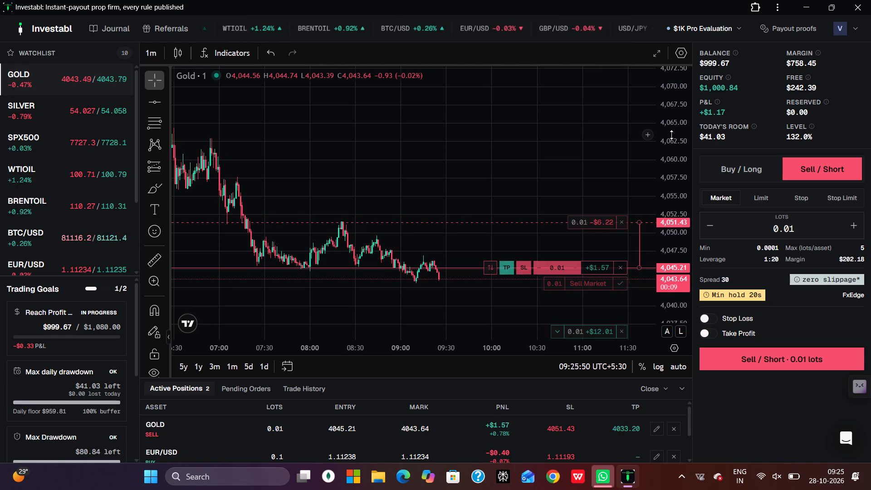
Open the chart of the 0.1-lot EUR/USD buy and examine recent price action around its entry level.
{"action": "left_click", "coordinate": [157, 448]}
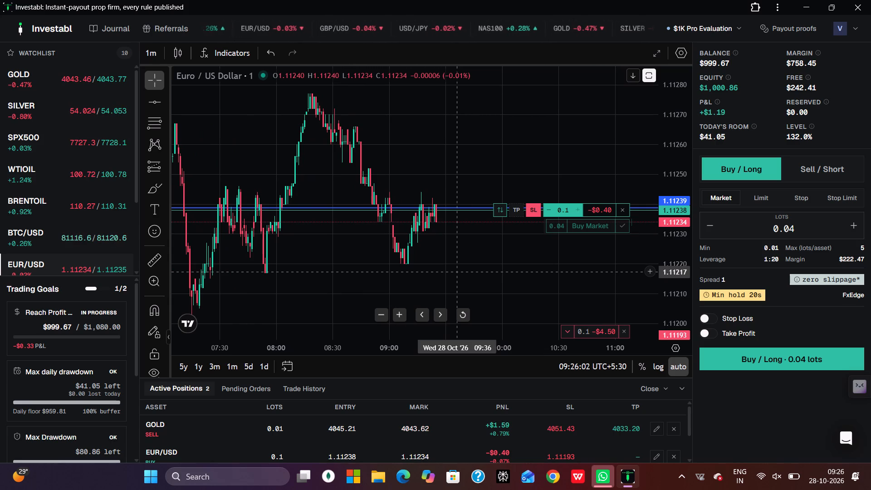
{"action": "scroll", "coordinate": [457, 271], "scroll_direction": "right", "scroll_amount": 1}
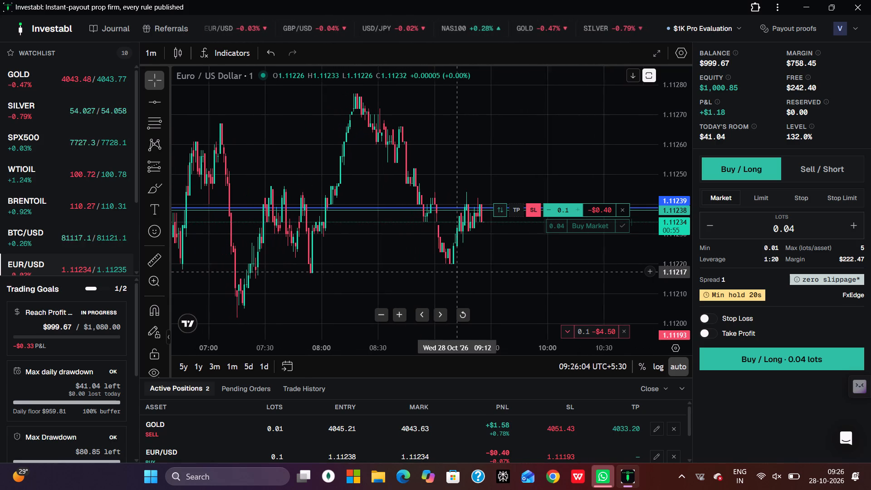
{"action": "scroll", "coordinate": [457, 271], "scroll_direction": "right", "scroll_amount": 2}
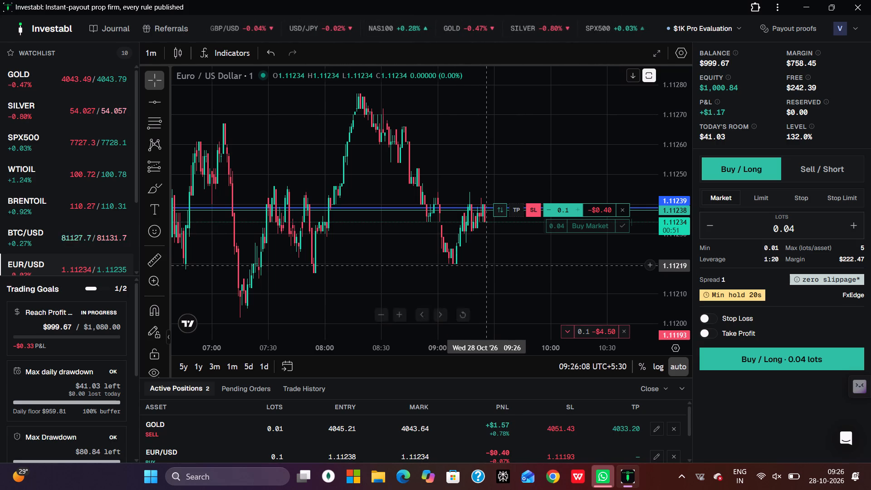
{"action": "scroll", "coordinate": [478, 269], "scroll_direction": "left", "scroll_amount": 1}
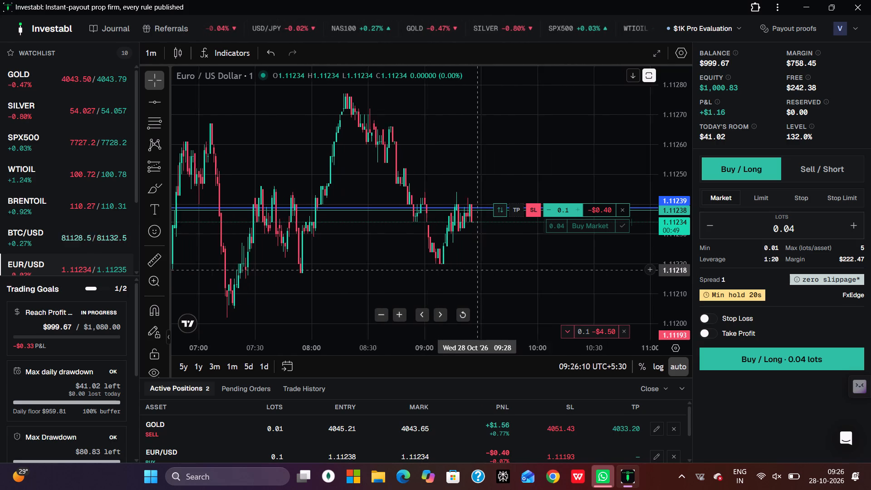
{"action": "scroll", "coordinate": [478, 269], "scroll_direction": "left", "scroll_amount": 1}
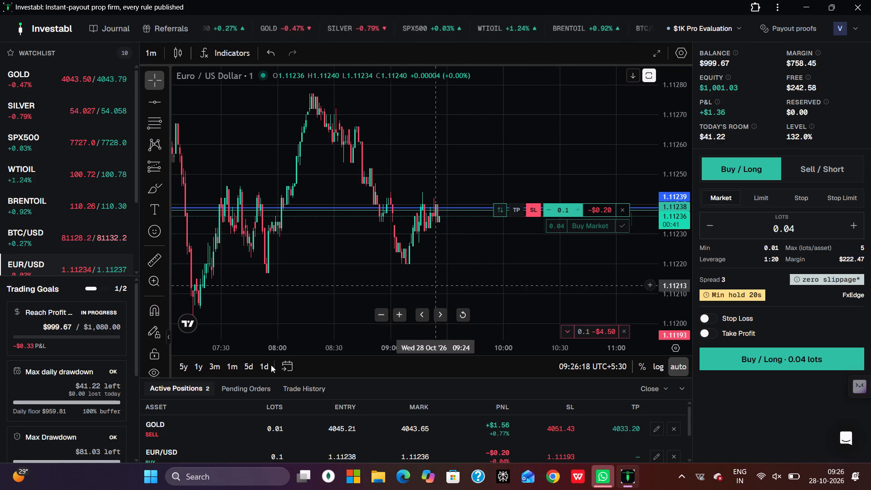
Reopen the Gold position's 1-minute chart and examine recent price action against its entry, stop loss and take profit.
{"action": "left_click", "coordinate": [184, 428]}
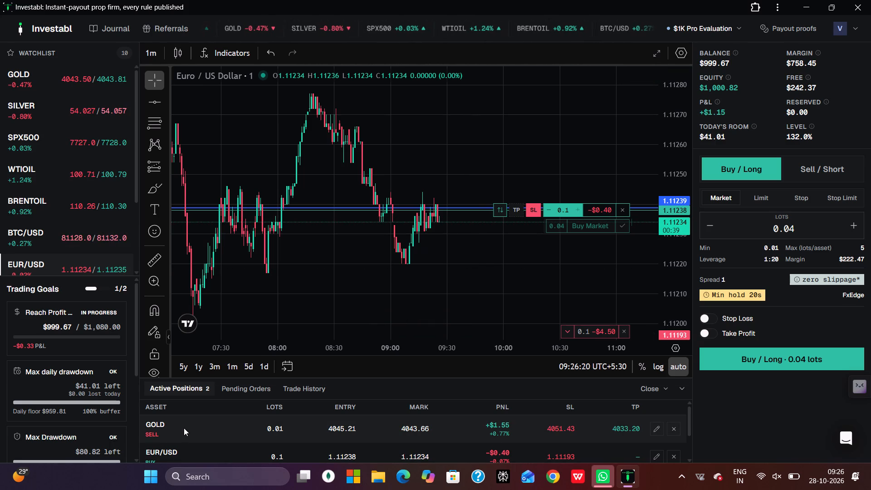
{"action": "left_click", "coordinate": [155, 420]}
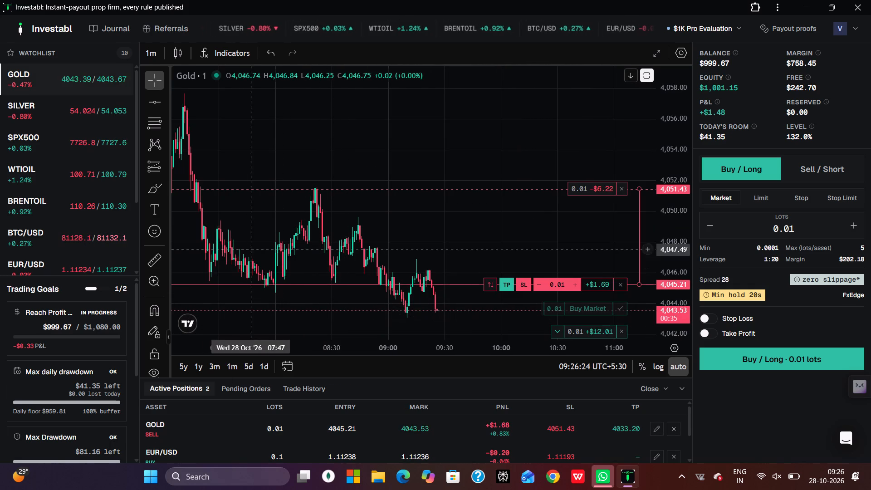
{"action": "scroll", "coordinate": [270, 227], "scroll_direction": "left", "scroll_amount": 1}
{"action": "scroll", "coordinate": [270, 227], "scroll_direction": "right", "scroll_amount": 1}
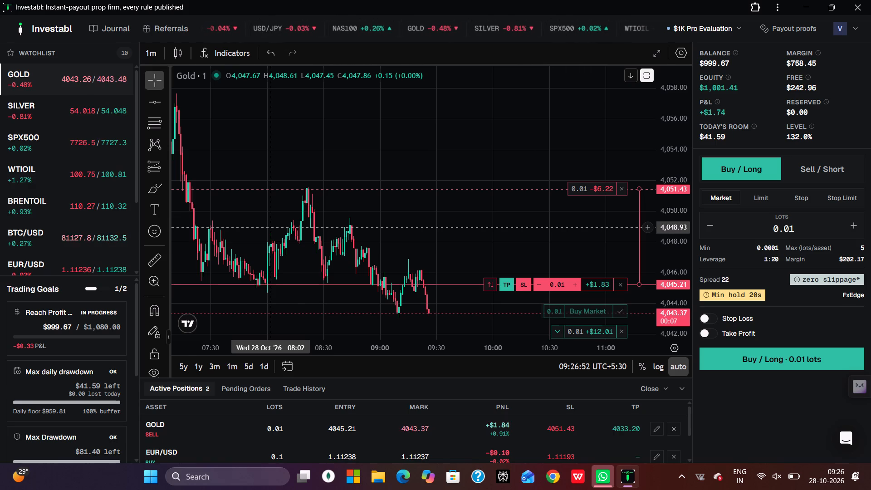
{"action": "scroll", "coordinate": [270, 227], "scroll_direction": "down", "scroll_amount": 1}
{"action": "scroll", "coordinate": [270, 227], "scroll_direction": "right", "scroll_amount": 1}
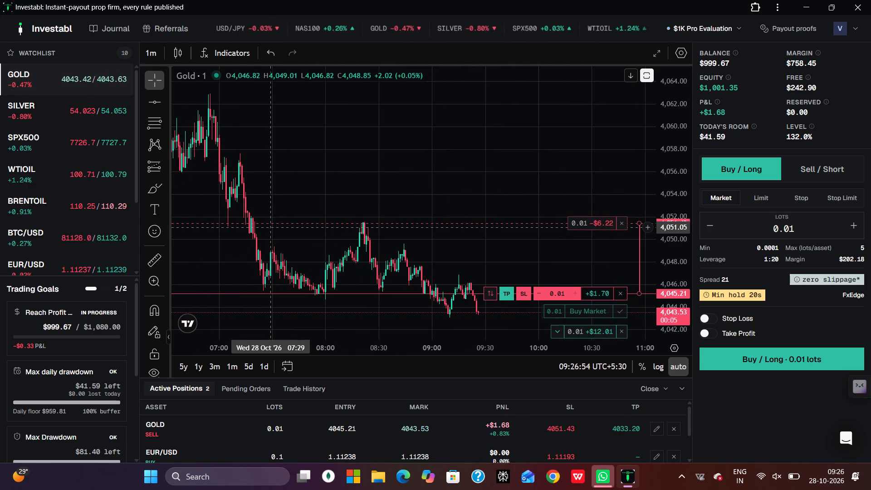
{"action": "scroll", "coordinate": [270, 227], "scroll_direction": "left", "scroll_amount": 1}
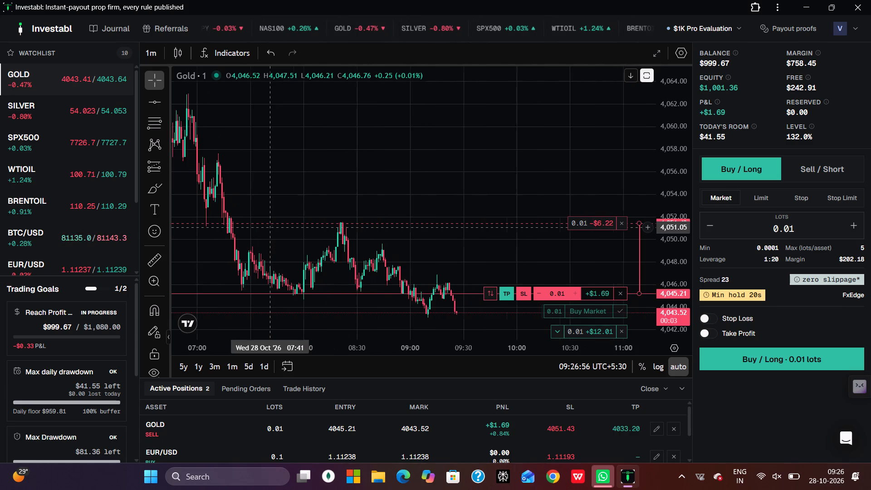
{"action": "scroll", "coordinate": [270, 227], "scroll_direction": "left", "scroll_amount": 2}
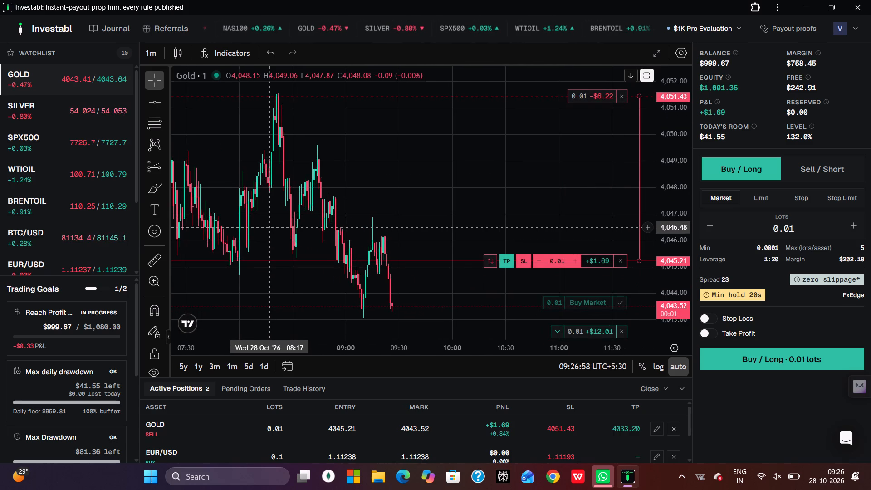
{"action": "scroll", "coordinate": [270, 227], "scroll_direction": "right", "scroll_amount": 1}
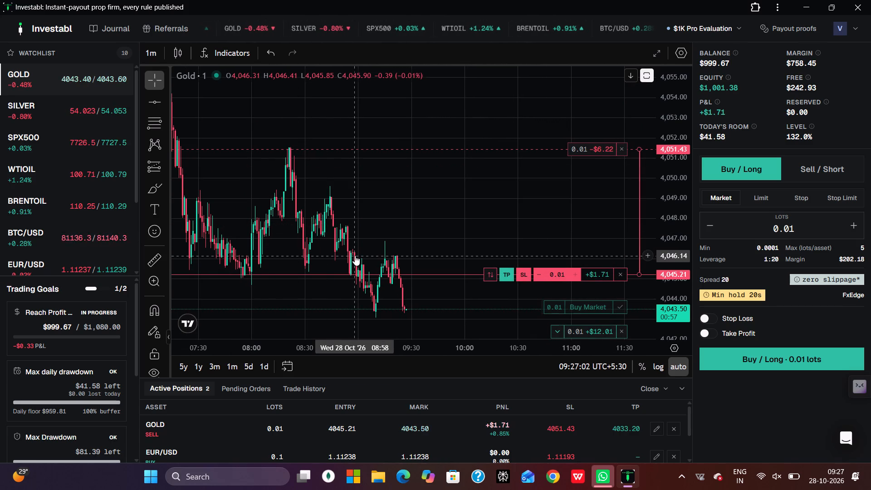
{"action": "left_click", "coordinate": [418, 375]}
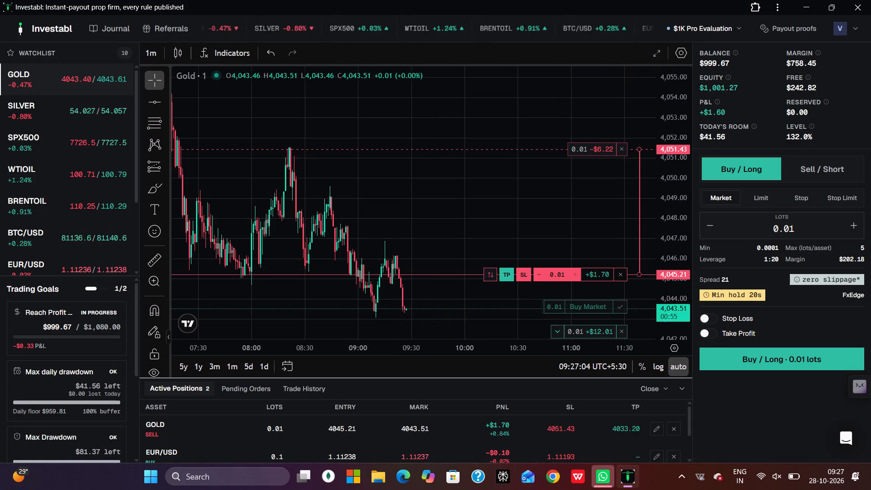
{"action": "scroll", "coordinate": [418, 375], "scroll_direction": "left", "scroll_amount": 1}
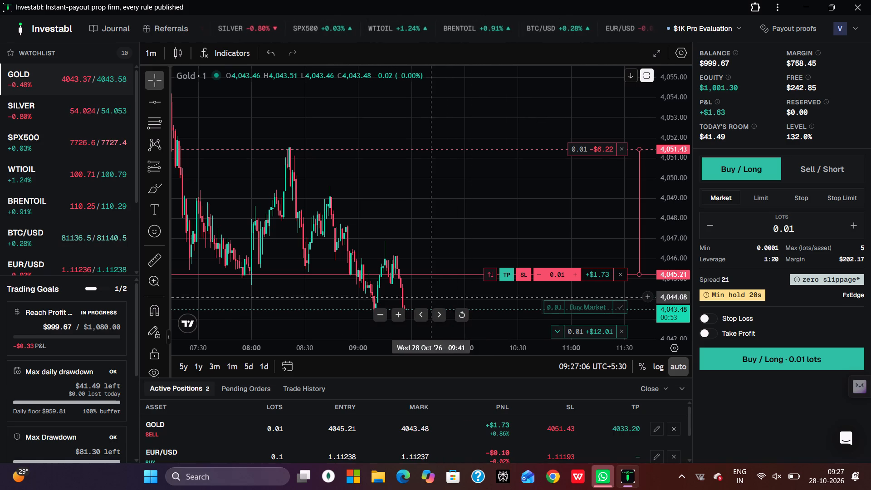
{"action": "scroll", "coordinate": [431, 297], "scroll_direction": "left", "scroll_amount": 1}
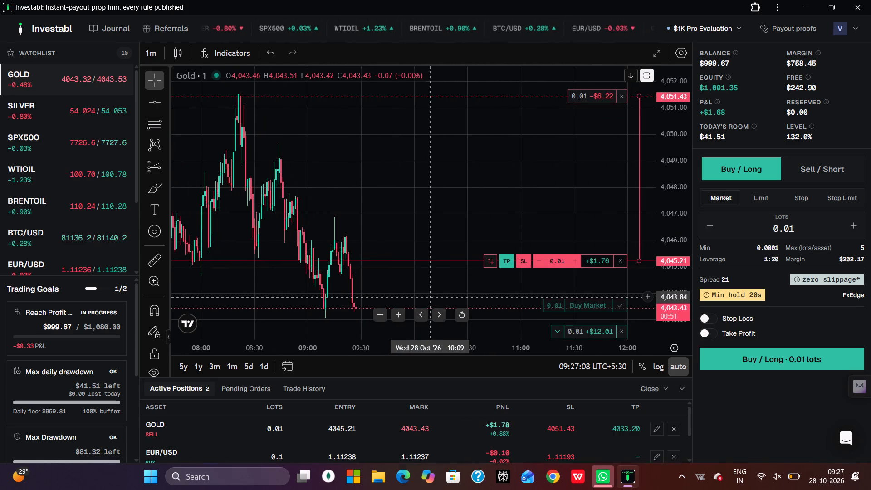
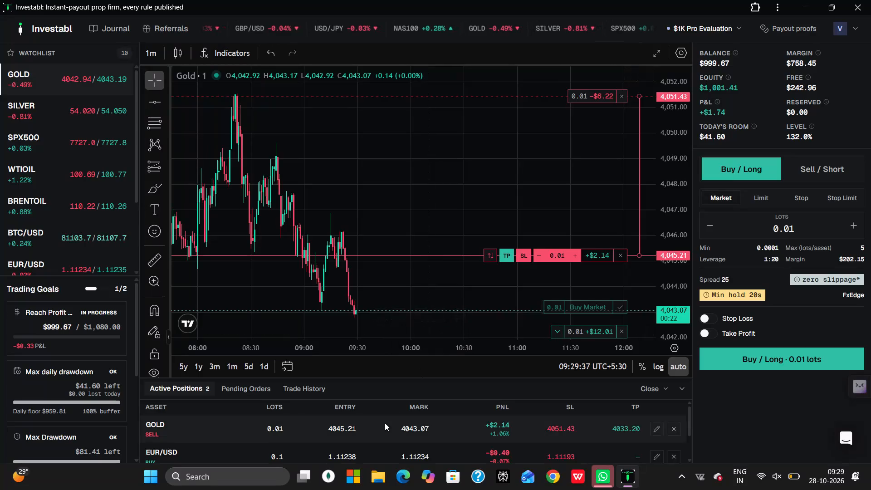
Open the chart of the 0.1-lot EUR/USD buy from the active positions and examine the price swings around its entry level.
{"action": "scroll", "coordinate": [385, 423], "scroll_direction": "down", "scroll_amount": 1}
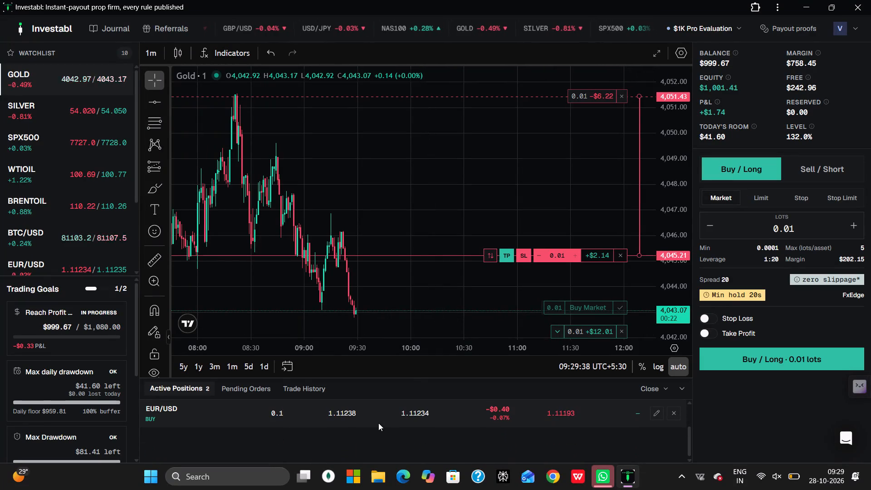
{"action": "left_click", "coordinate": [164, 403]}
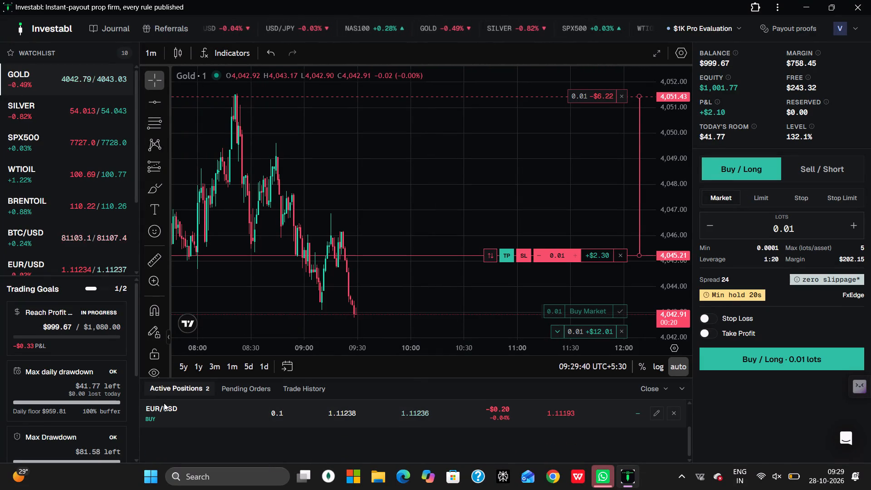
{"action": "left_click", "coordinate": [161, 409]}
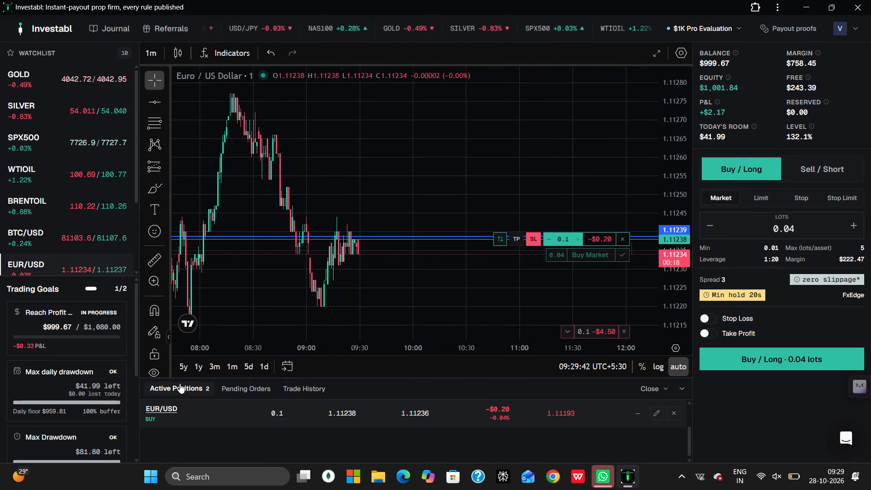
{"action": "scroll", "coordinate": [354, 304], "scroll_direction": "right", "scroll_amount": 2}
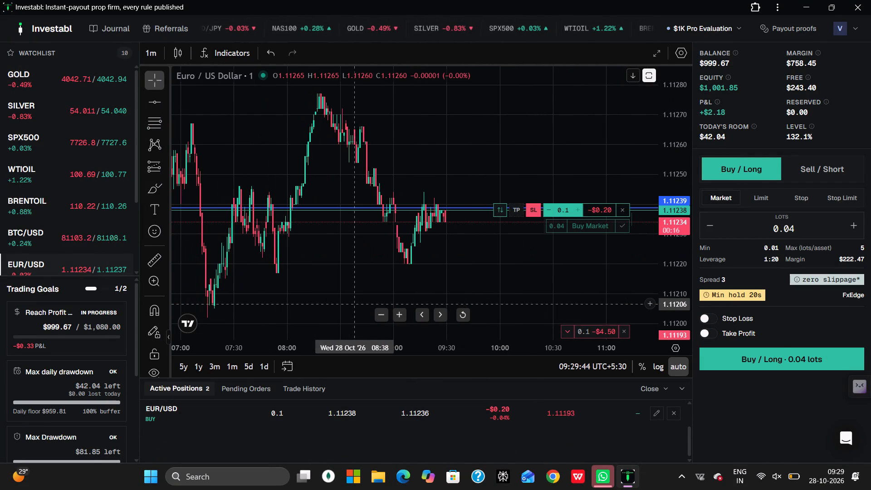
{"action": "scroll", "coordinate": [354, 304], "scroll_direction": "right", "scroll_amount": 1}
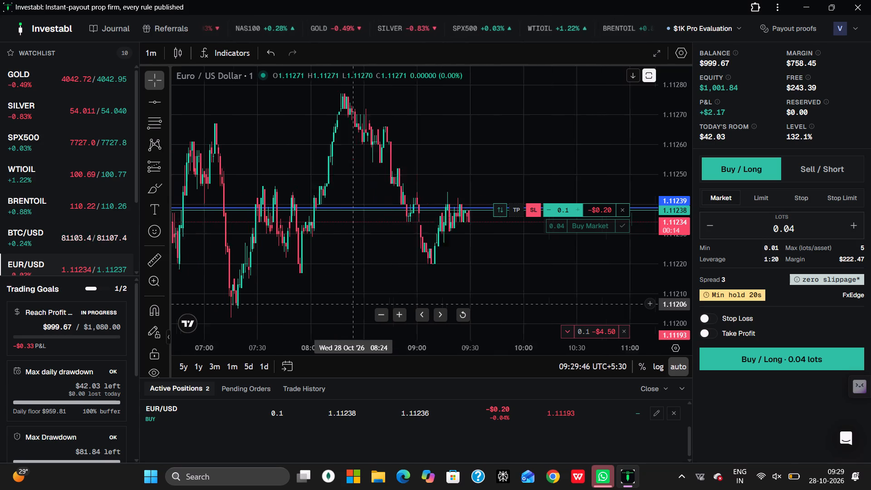
{"action": "scroll", "coordinate": [354, 304], "scroll_direction": "right", "scroll_amount": 1}
{"action": "scroll", "coordinate": [354, 304], "scroll_direction": "left", "scroll_amount": 2}
{"action": "scroll", "coordinate": [354, 304], "scroll_direction": "right", "scroll_amount": 1}
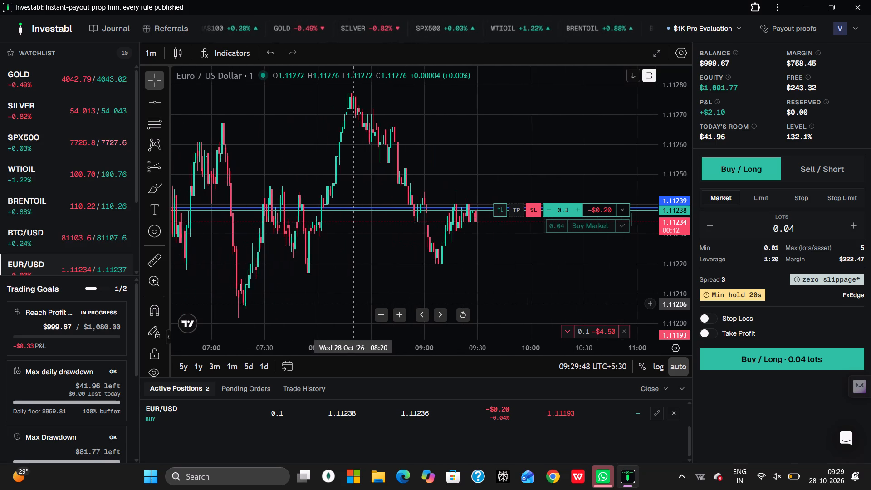
{"action": "scroll", "coordinate": [354, 304], "scroll_direction": "left", "scroll_amount": 1}
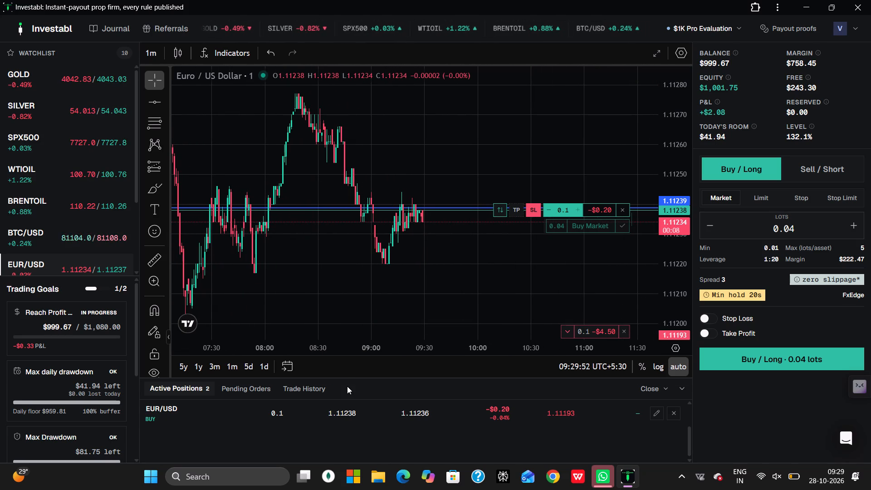
Switch to the chart of the 0.01-lot Gold sell and examine the earlier downtrend and recent price against its entry and stop loss.
{"action": "scroll", "coordinate": [347, 386], "scroll_direction": "up", "scroll_amount": 2}
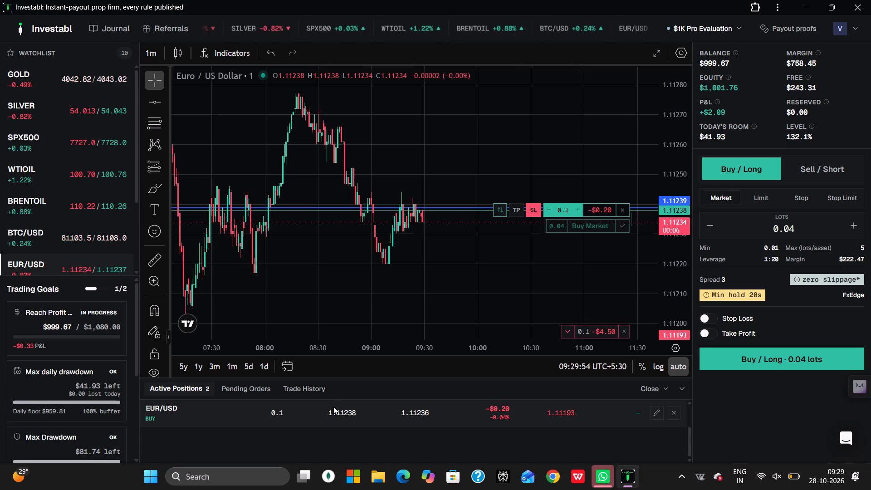
{"action": "scroll", "coordinate": [333, 407], "scroll_direction": "up", "scroll_amount": 1}
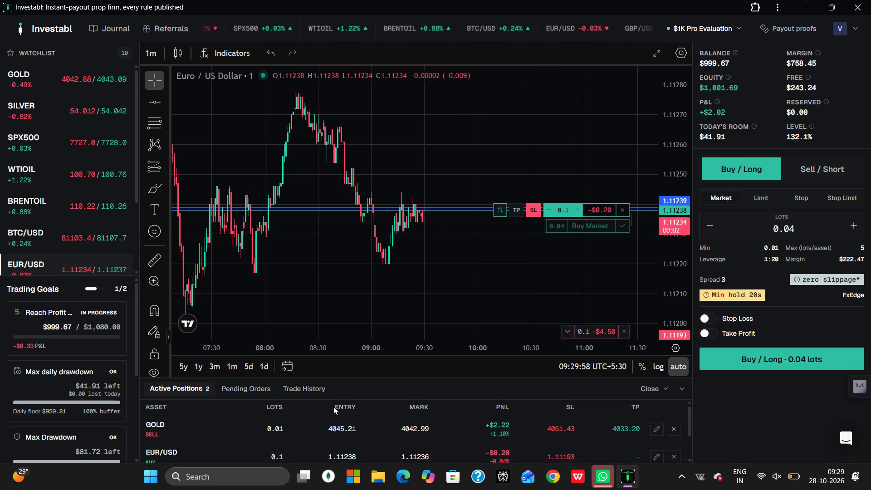
{"action": "left_click", "coordinate": [186, 419]}
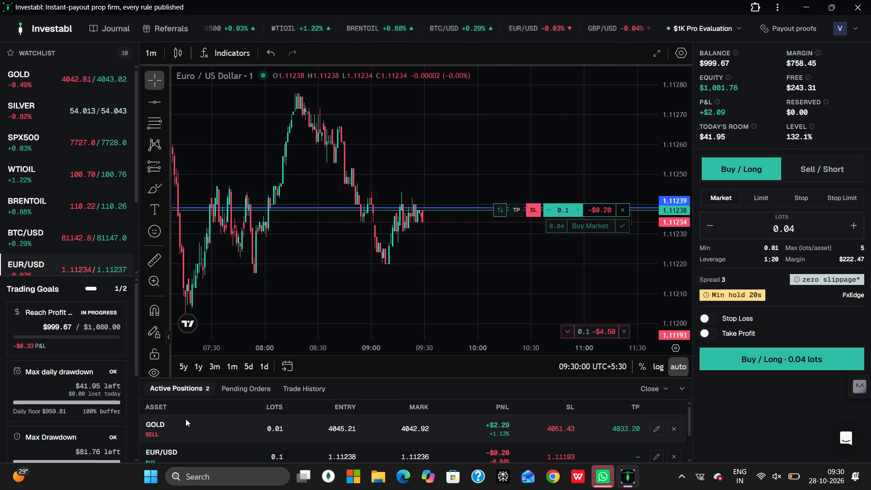
{"action": "left_click", "coordinate": [156, 420]}
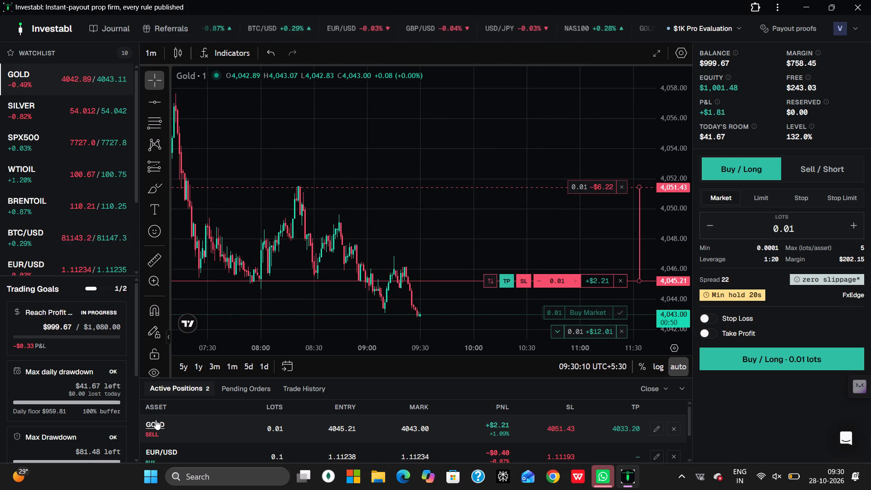
{"action": "scroll", "coordinate": [303, 297], "scroll_direction": "right", "scroll_amount": 2}
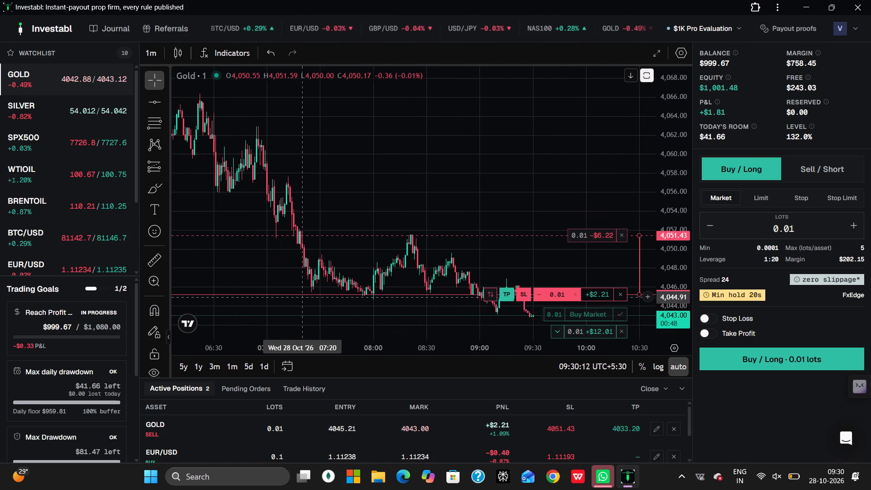
{"action": "scroll", "coordinate": [303, 297], "scroll_direction": "left", "scroll_amount": 2}
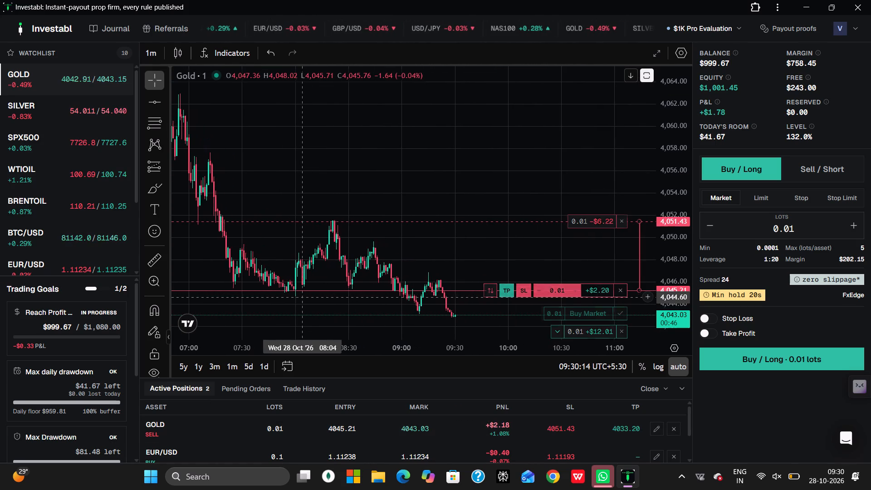
{"action": "scroll", "coordinate": [303, 297], "scroll_direction": "right", "scroll_amount": 1}
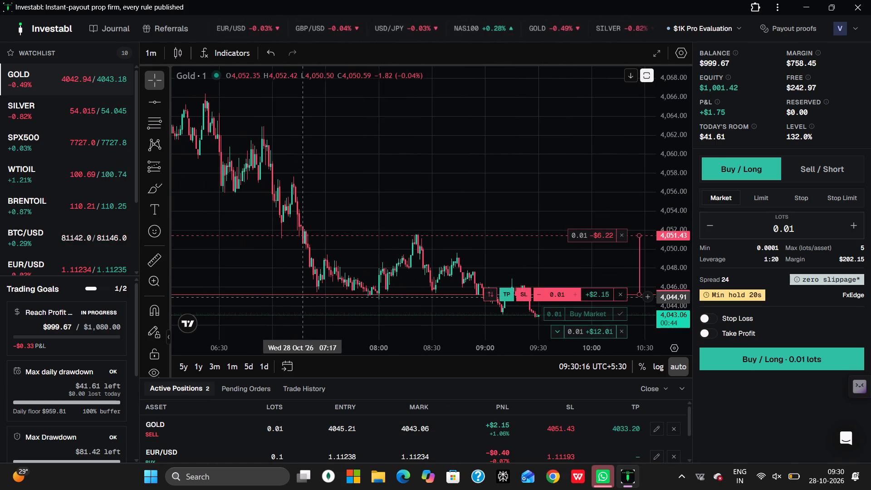
{"action": "scroll", "coordinate": [303, 297], "scroll_direction": "right", "scroll_amount": 2}
{"action": "scroll", "coordinate": [303, 297], "scroll_direction": "left", "scroll_amount": 2}
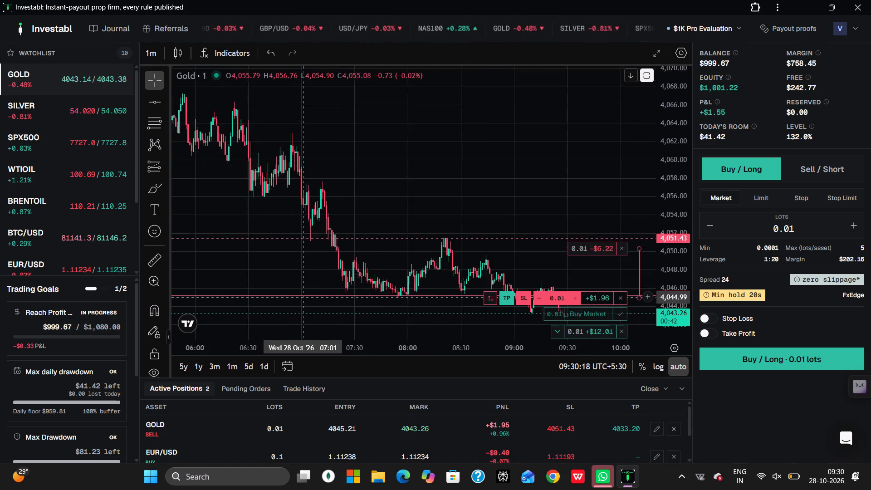
{"action": "scroll", "coordinate": [303, 297], "scroll_direction": "left", "scroll_amount": 3}
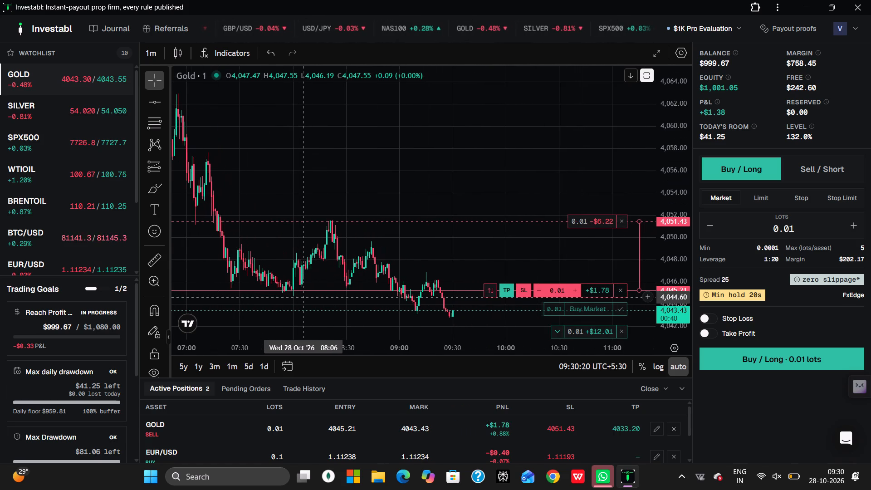
{"action": "scroll", "coordinate": [303, 297], "scroll_direction": "left", "scroll_amount": 1}
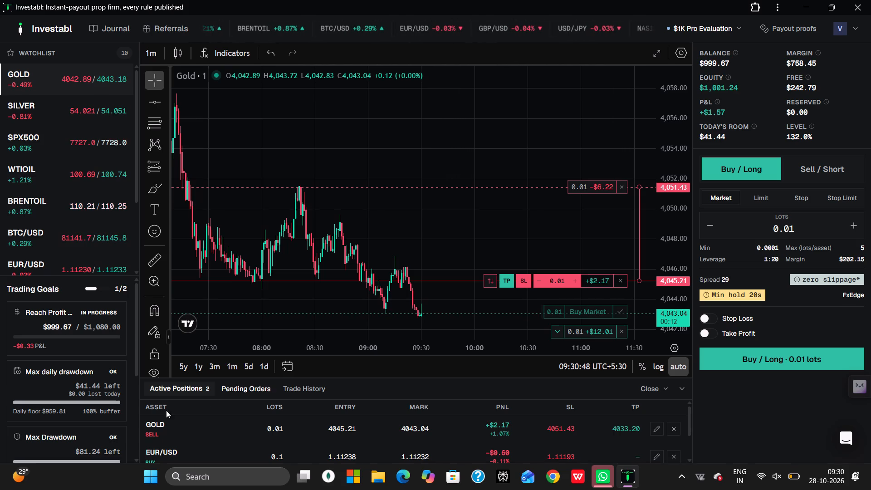
Reopen the EUR/USD buy position's chart and examine the latest candles against its entry level.
{"action": "left_click", "coordinate": [153, 446]}
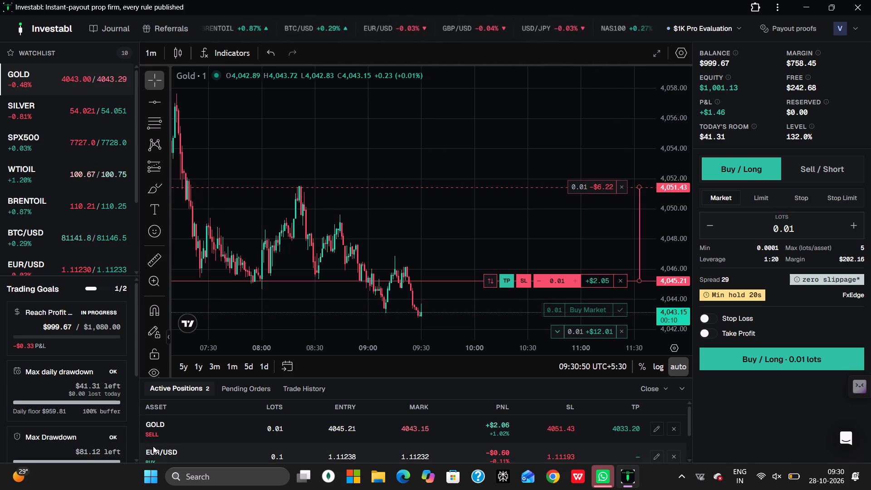
{"action": "left_click", "coordinate": [155, 447]}
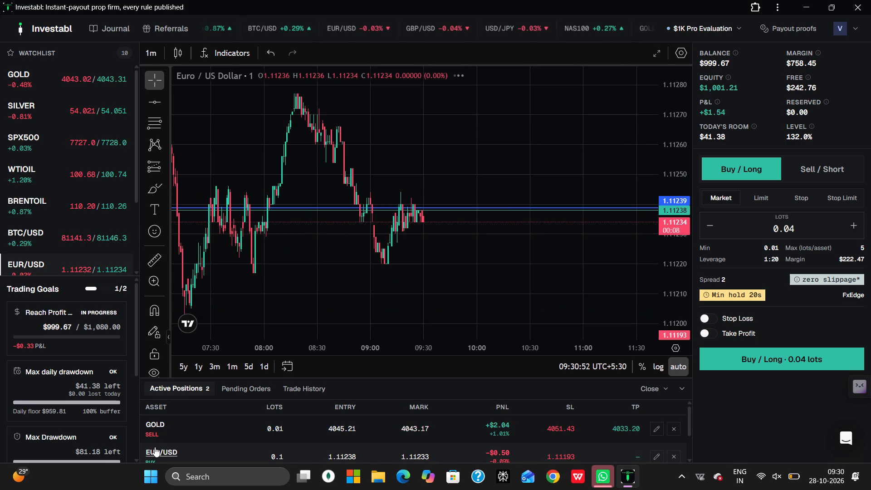
{"action": "scroll", "coordinate": [302, 322], "scroll_direction": "right", "scroll_amount": 2}
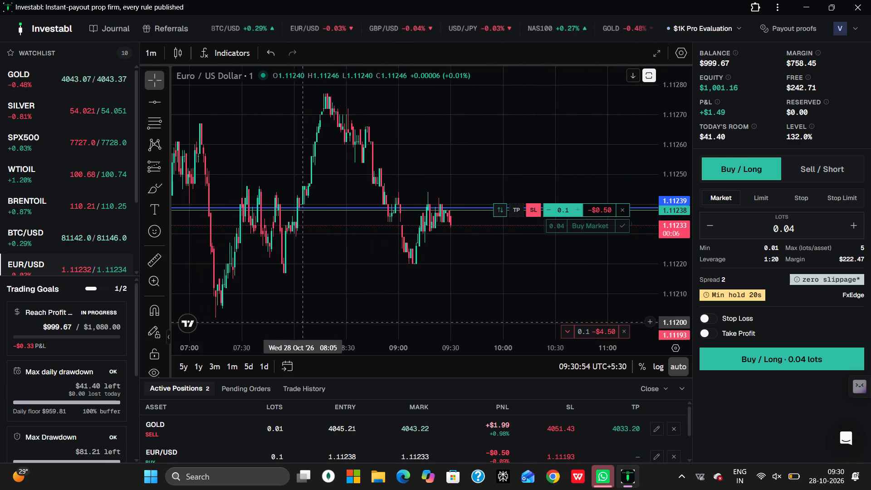
{"action": "scroll", "coordinate": [302, 322], "scroll_direction": "left", "scroll_amount": 1}
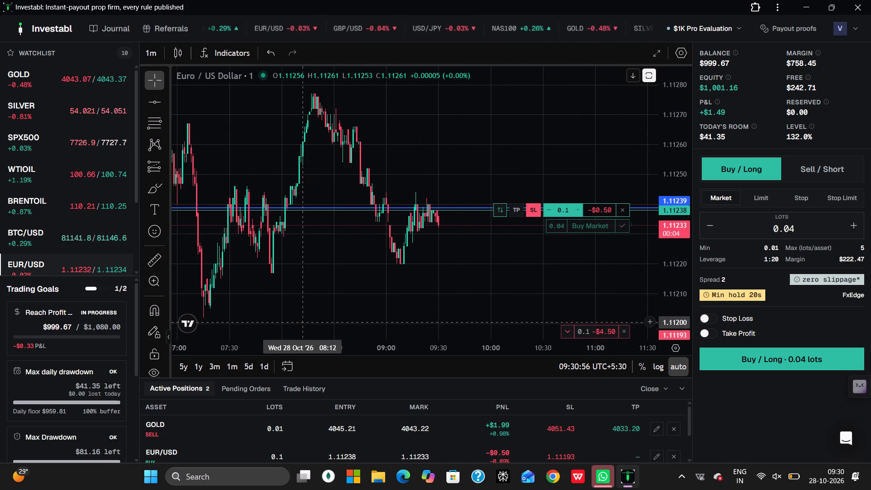
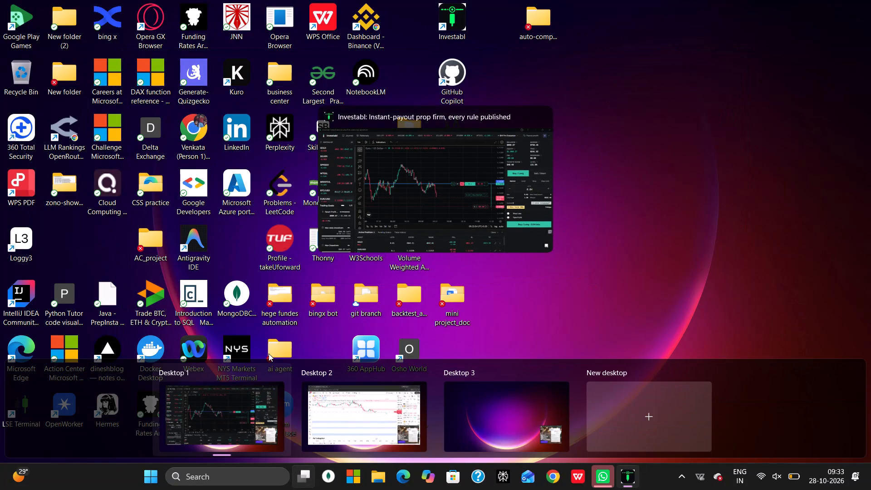
Switch to TradingView, load the 5-minute EUR/USD chart from the watchlist, dismiss the advert and examine the recent downtrend and swing lows.
{"action": "left_click", "coordinate": [344, 387]}
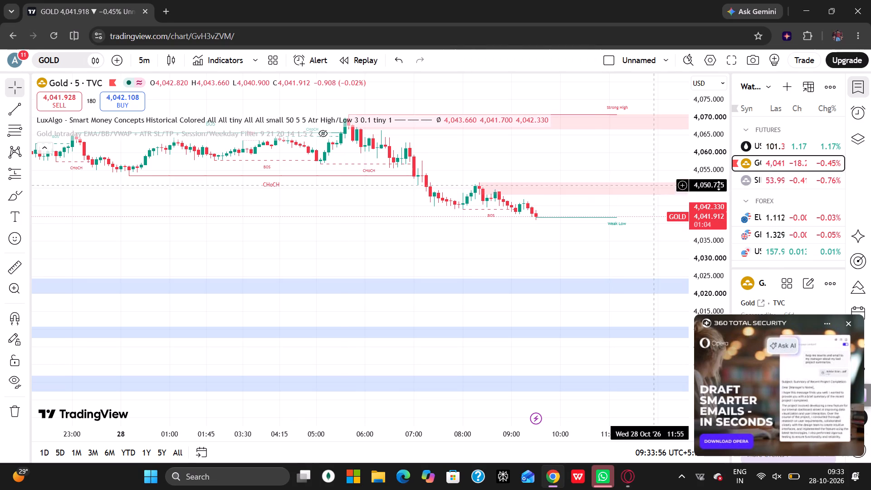
{"action": "left_click", "coordinate": [754, 217]}
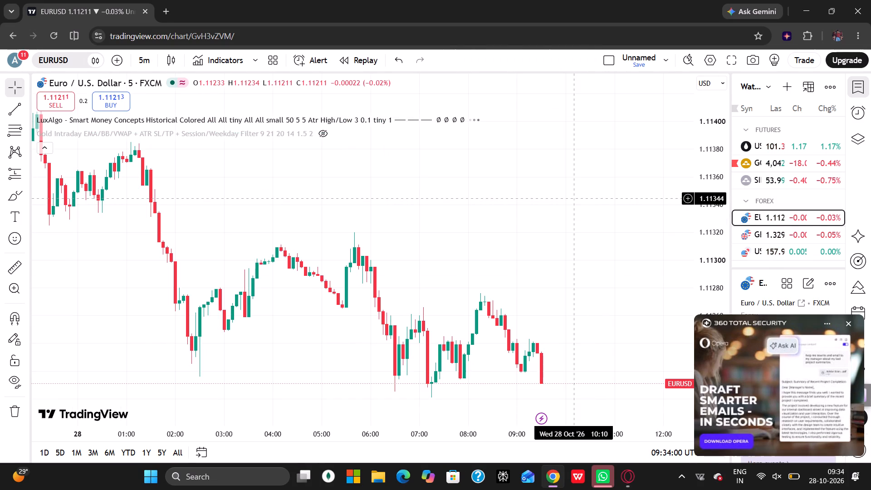
{"action": "scroll", "coordinate": [575, 198], "scroll_direction": "right", "scroll_amount": 2}
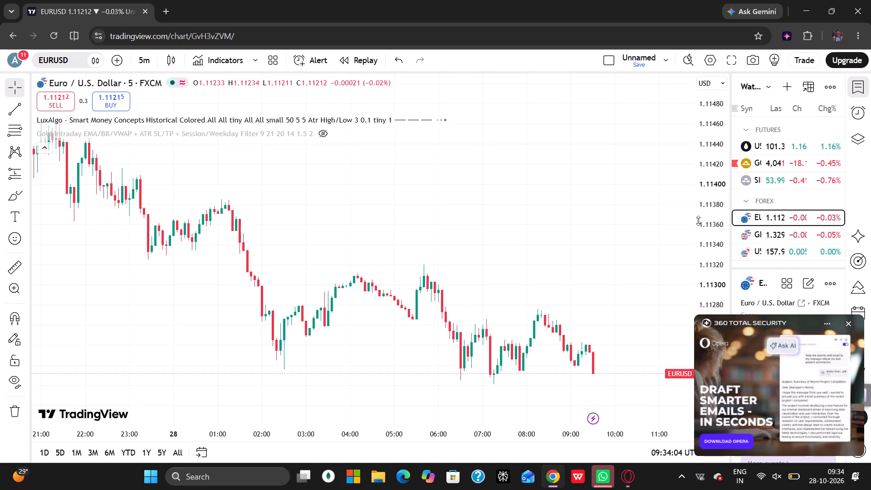
{"action": "left_click", "coordinate": [851, 323]}
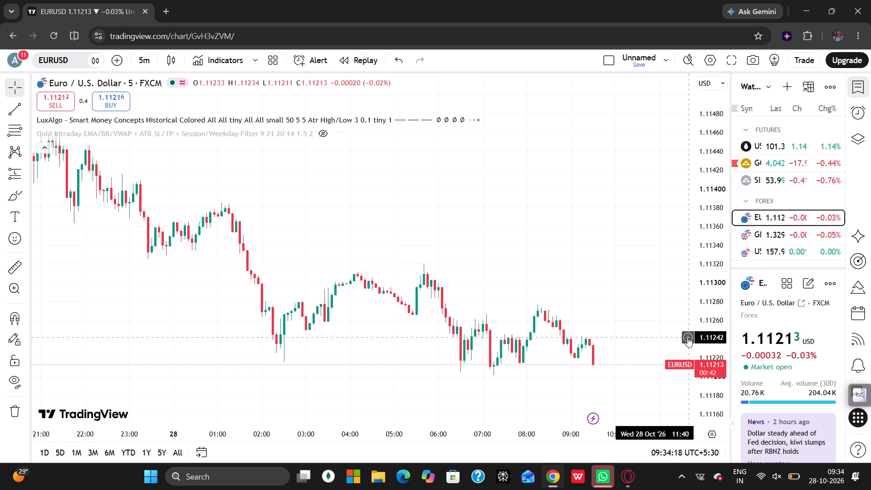
{"action": "scroll", "coordinate": [510, 303], "scroll_direction": "right", "scroll_amount": 2}
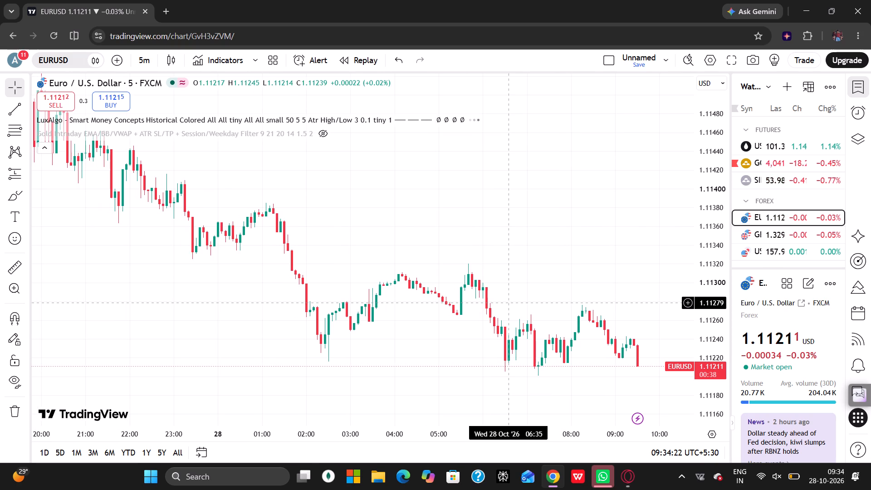
{"action": "scroll", "coordinate": [510, 303], "scroll_direction": "left", "scroll_amount": 3}
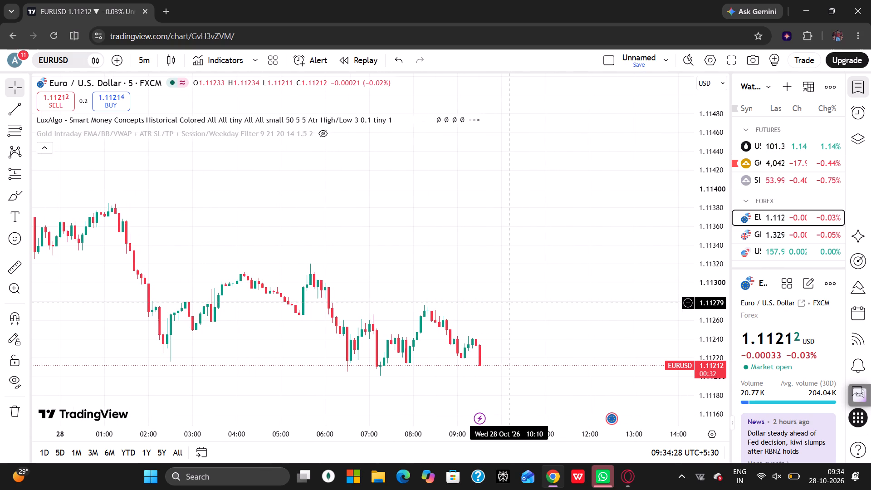
{"action": "scroll", "coordinate": [510, 303], "scroll_direction": "left", "scroll_amount": 3}
{"action": "scroll", "coordinate": [510, 303], "scroll_direction": "right", "scroll_amount": 5}
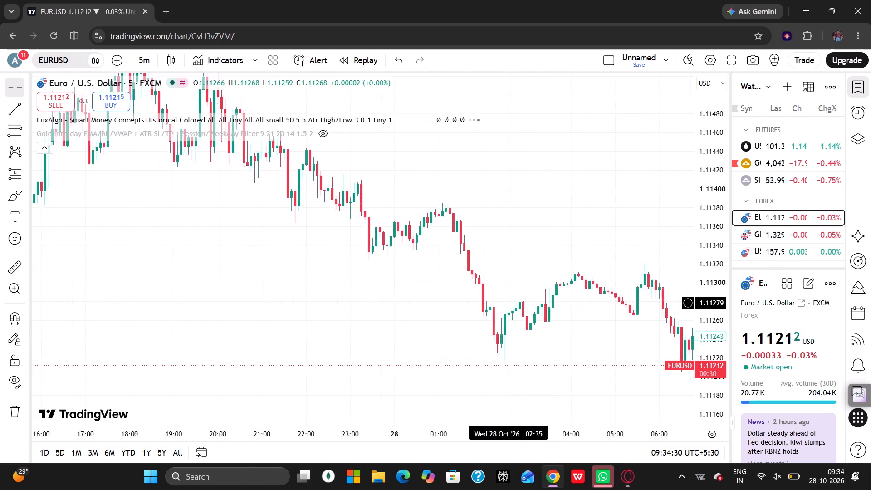
{"action": "scroll", "coordinate": [510, 303], "scroll_direction": "left", "scroll_amount": 8}
{"action": "scroll", "coordinate": [311, 276], "scroll_direction": "right", "scroll_amount": 3}
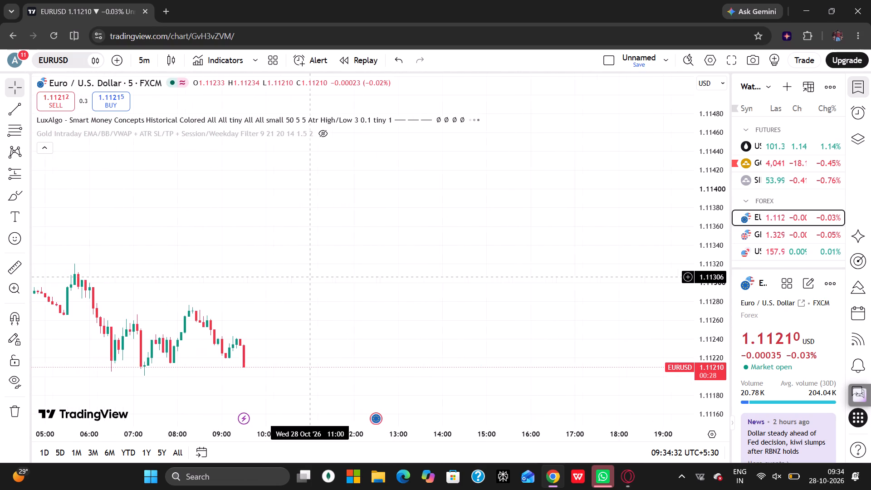
Reload the TradingView page, reopen the EUR/USD chart and examine the latest price against the Smart Money Concepts zones.
{"action": "left_click", "coordinate": [55, 32]}
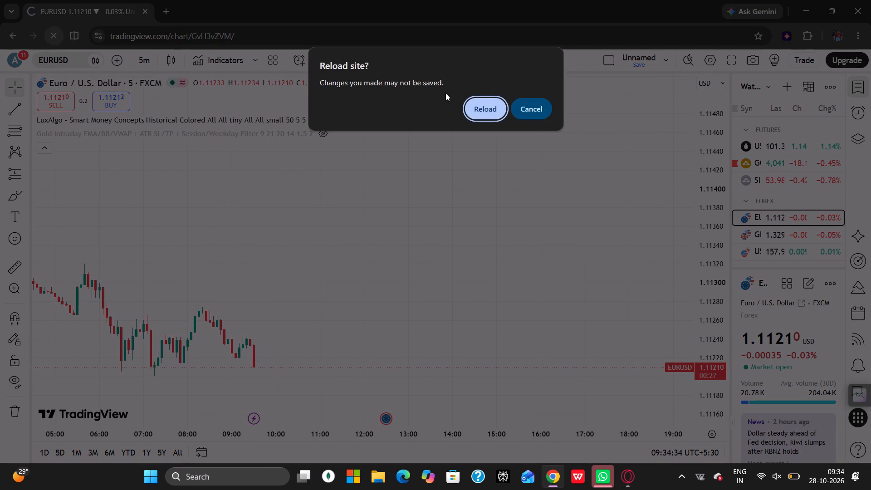
{"action": "left_click", "coordinate": [480, 99]}
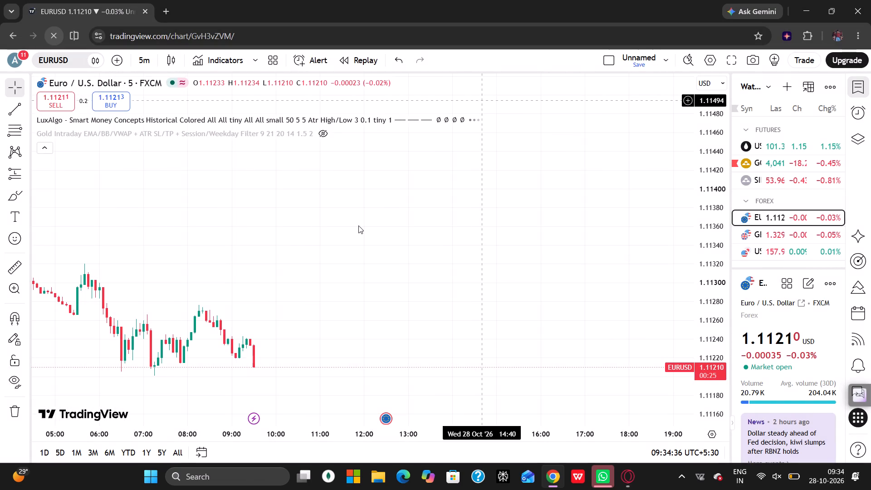
{"action": "scroll", "coordinate": [358, 225], "scroll_direction": "right", "scroll_amount": 2}
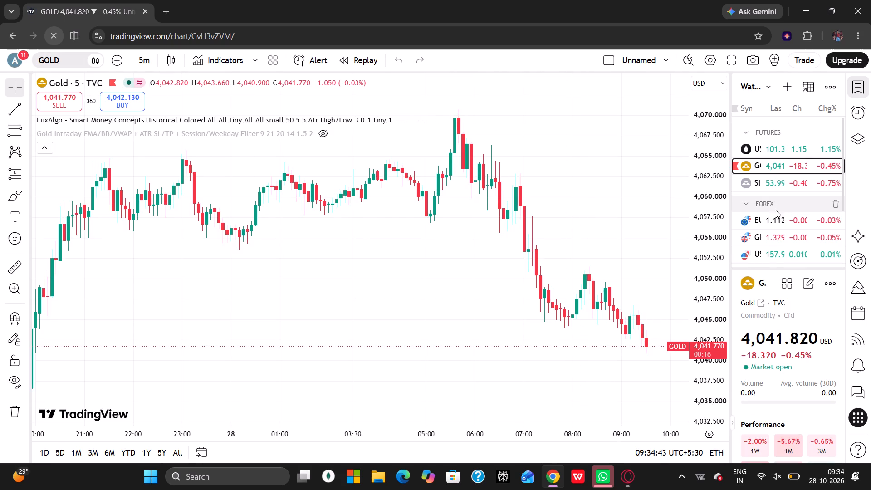
{"action": "left_click", "coordinate": [767, 222]}
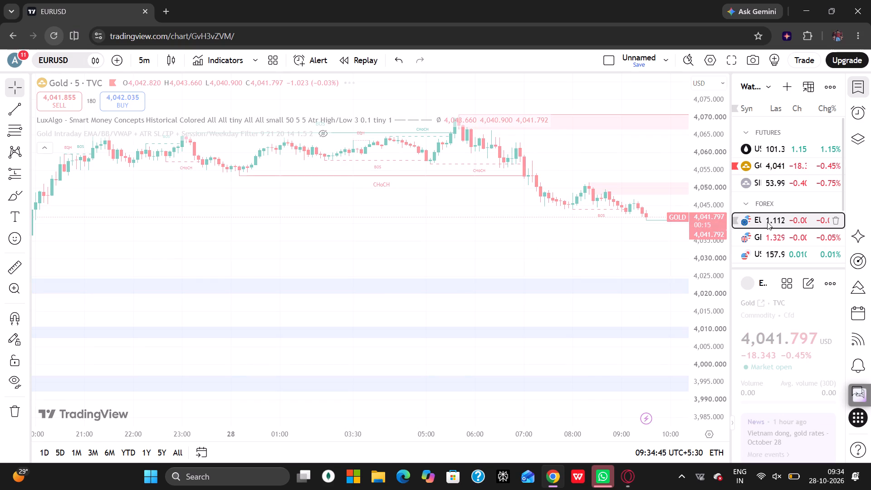
{"action": "scroll", "coordinate": [609, 262], "scroll_direction": "left", "scroll_amount": 1}
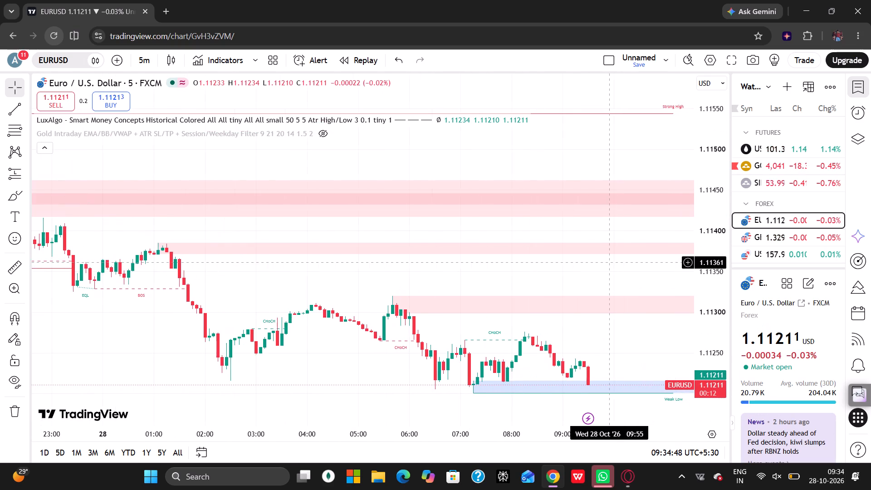
{"action": "scroll", "coordinate": [609, 262], "scroll_direction": "left", "scroll_amount": 2}
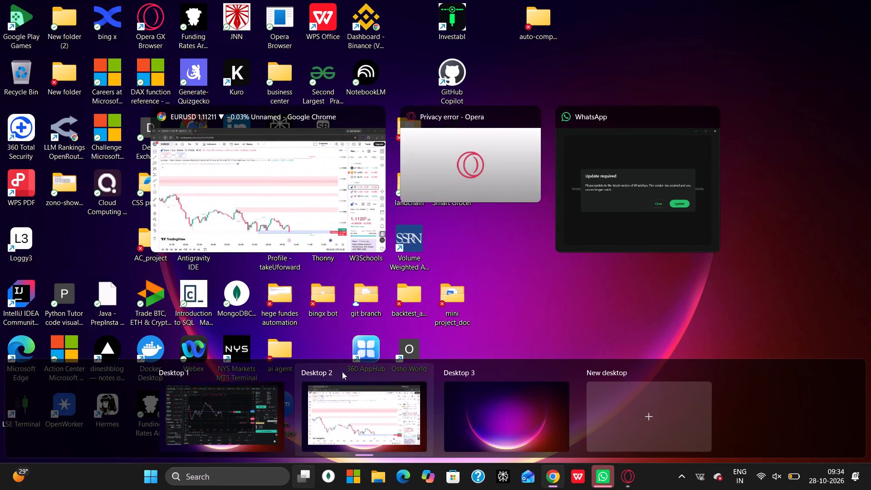
Return to the Investabl terminal and place a market buy of 0.04 lots on EUR/USD.
{"action": "left_click", "coordinate": [255, 405]}
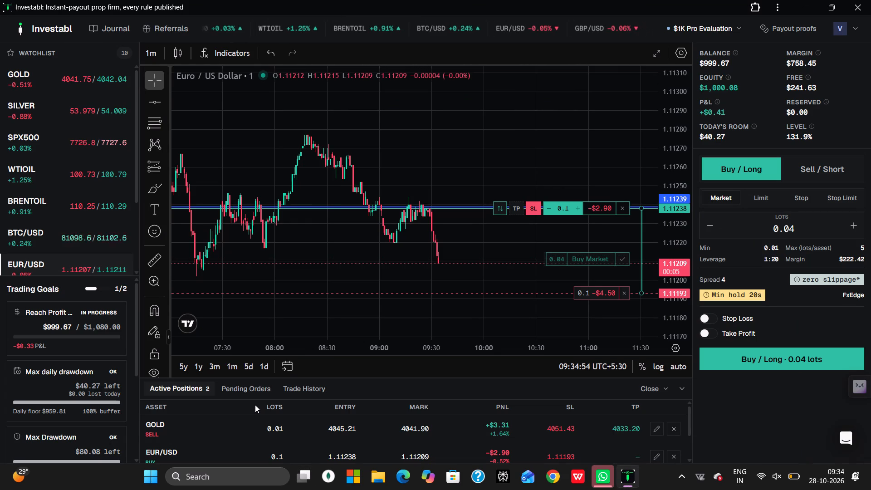
{"action": "scroll", "coordinate": [268, 406], "scroll_direction": "right", "scroll_amount": 1}
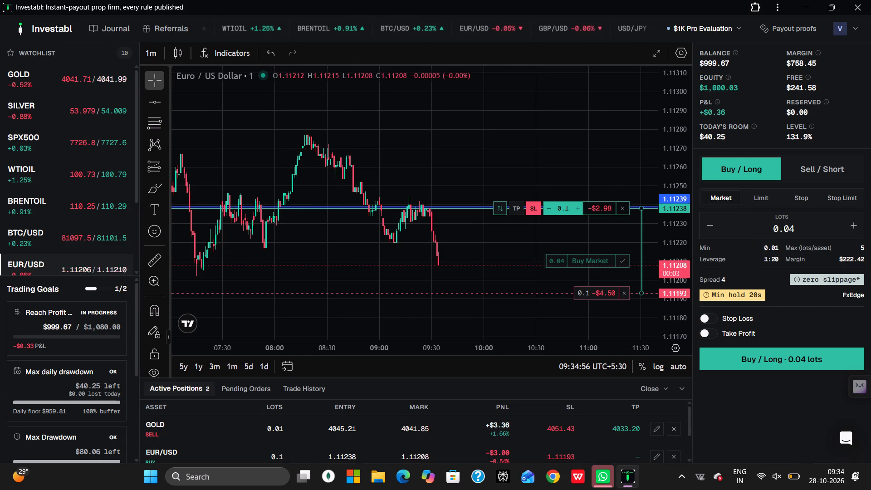
{"action": "scroll", "coordinate": [325, 308], "scroll_direction": "right", "scroll_amount": 1}
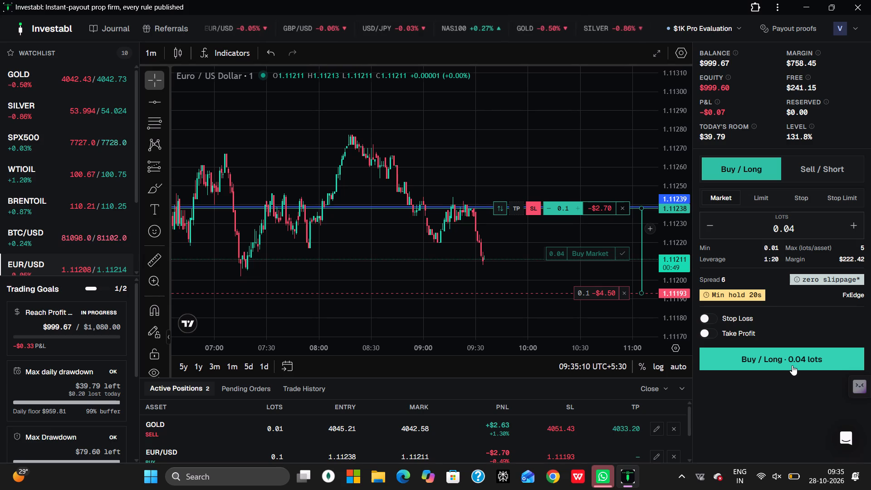
{"action": "left_click", "coordinate": [792, 365]}
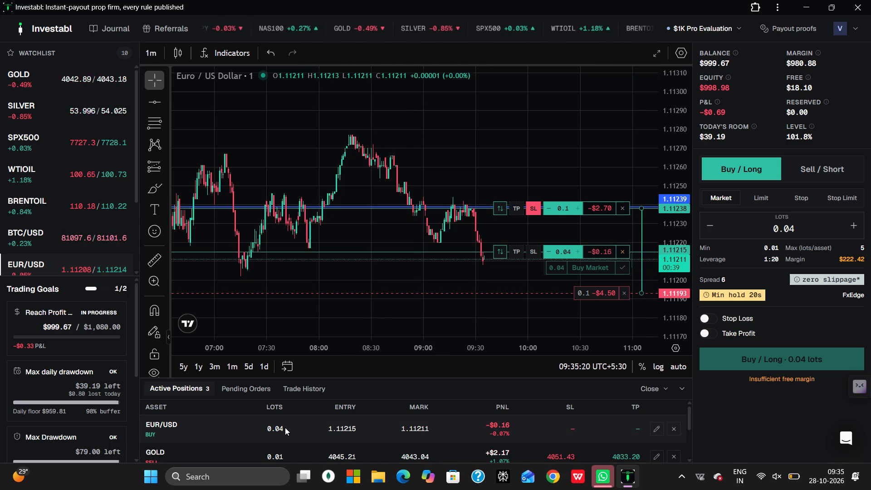
Set the stop loss of the 0.04-lot EUR/USD buy to 1.11193 on the chart, level with the 0.1-lot buy's stop.
{"action": "scroll", "coordinate": [285, 427], "scroll_direction": "down", "scroll_amount": 1}
{"action": "scroll", "coordinate": [285, 427], "scroll_direction": "up", "scroll_amount": 1}
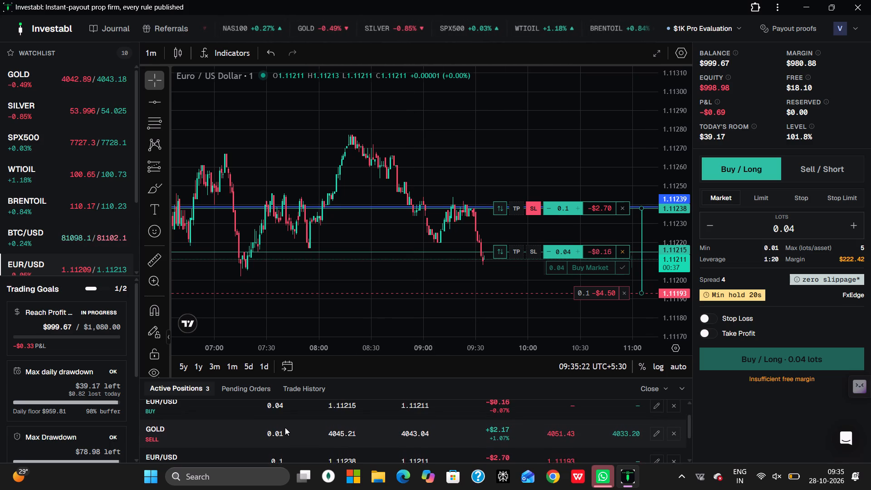
{"action": "scroll", "coordinate": [285, 427], "scroll_direction": "up", "scroll_amount": 1}
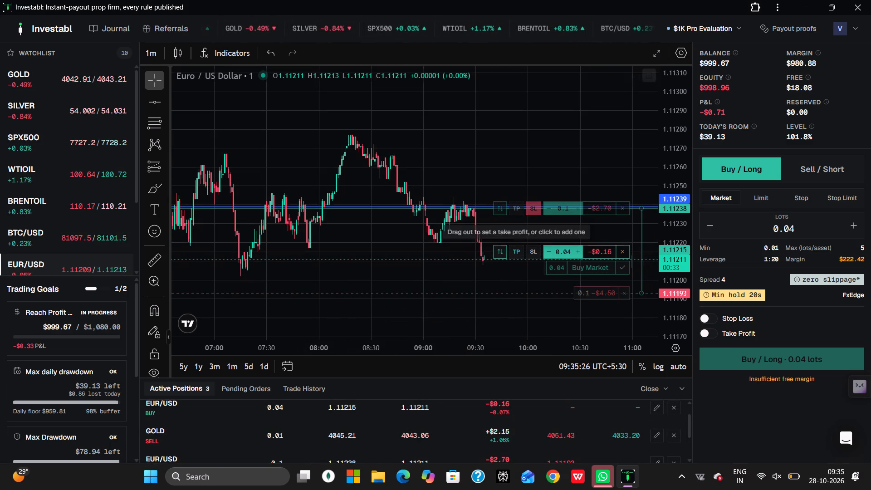
{"action": "left_click_drag", "start_coordinate": [530, 253], "coordinate": [524, 300]}
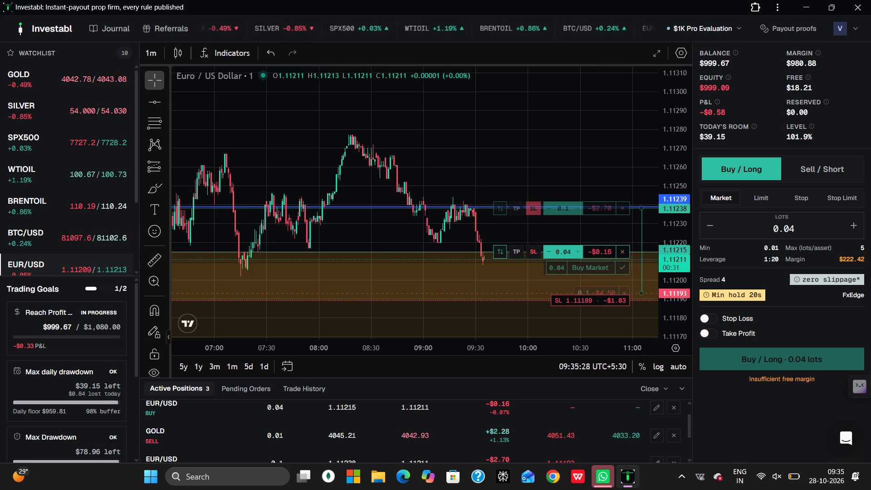
{"action": "left_click_drag", "start_coordinate": [524, 300], "coordinate": [524, 294]}
Set the take profit of the 0.04-lot EUR/USD buy to 1.11276 on the chart, near the earlier swing high.
{"action": "scroll", "coordinate": [452, 271], "scroll_direction": "left", "scroll_amount": 1}
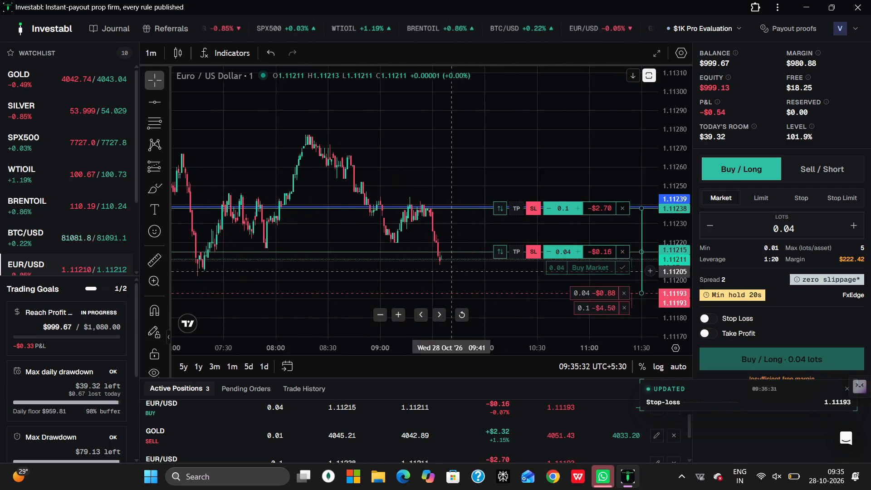
{"action": "scroll", "coordinate": [452, 271], "scroll_direction": "left", "scroll_amount": 1}
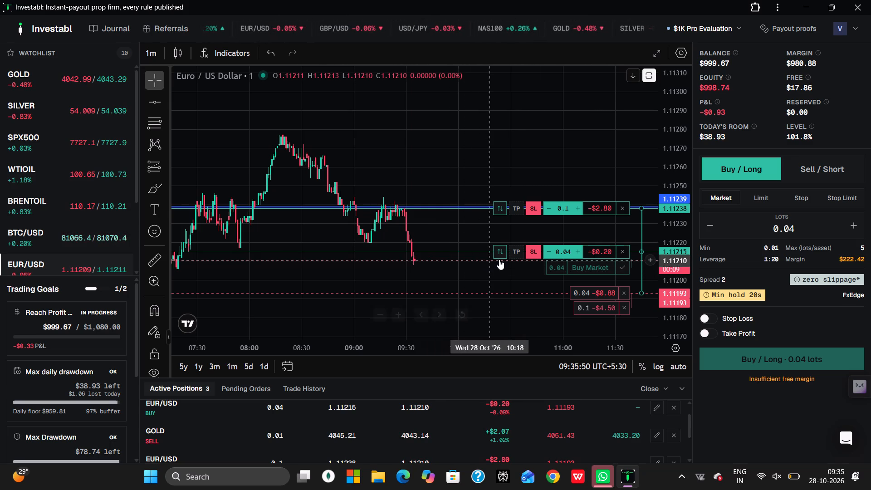
{"action": "left_click_drag", "start_coordinate": [516, 253], "coordinate": [511, 212]}
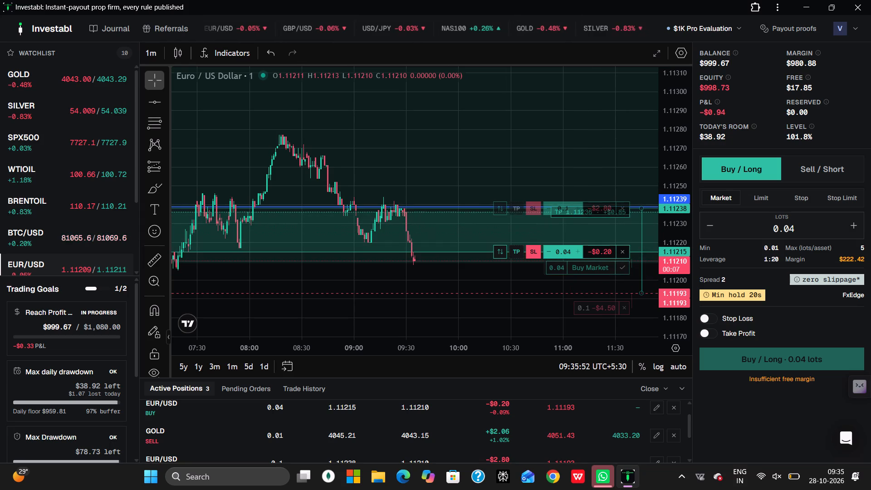
{"action": "left_click_drag", "start_coordinate": [511, 212], "coordinate": [499, 220]}
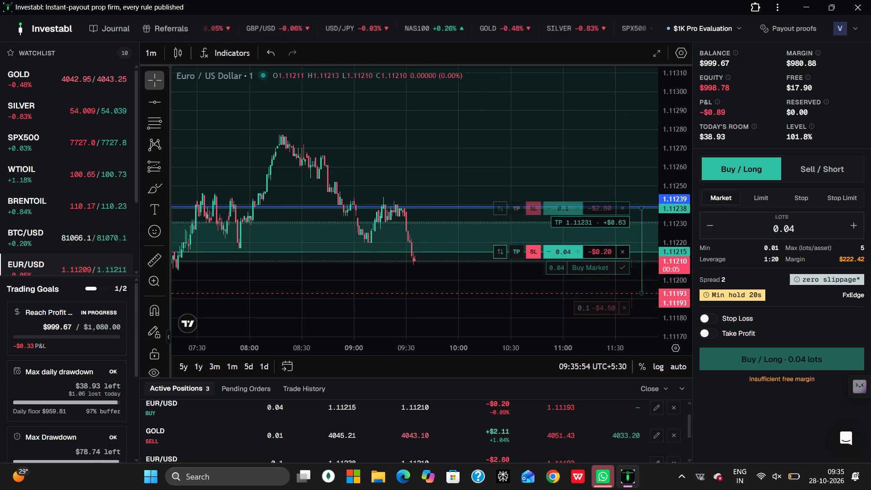
{"action": "left_click_drag", "start_coordinate": [499, 220], "coordinate": [501, 207]}
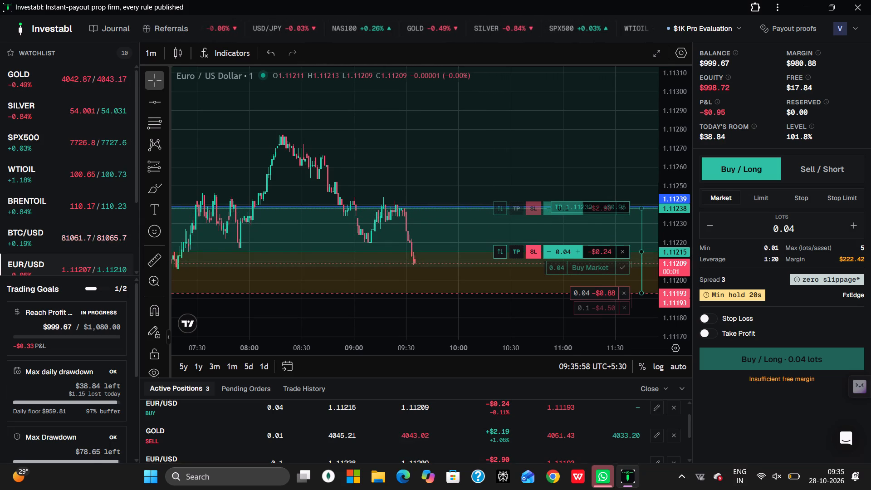
{"action": "left_click_drag", "start_coordinate": [501, 207], "coordinate": [500, 221]}
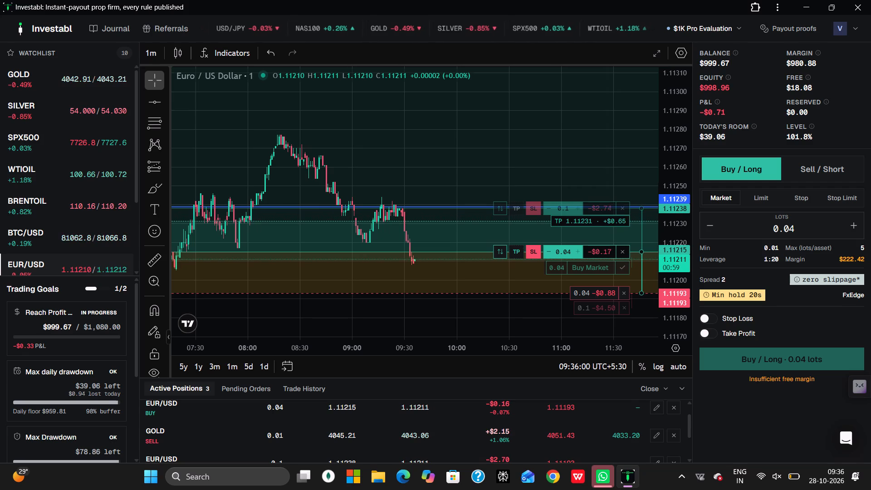
{"action": "left_click_drag", "start_coordinate": [500, 221], "coordinate": [496, 206]}
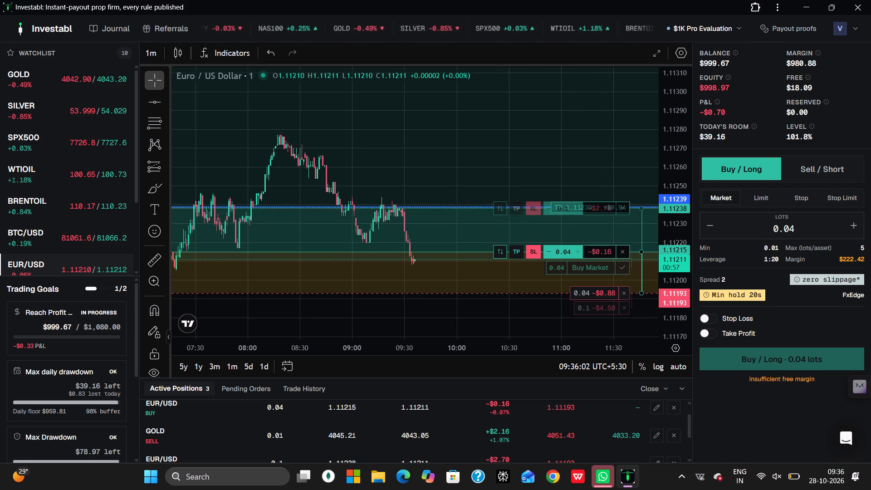
{"action": "left_click_drag", "start_coordinate": [496, 206], "coordinate": [475, 128]}
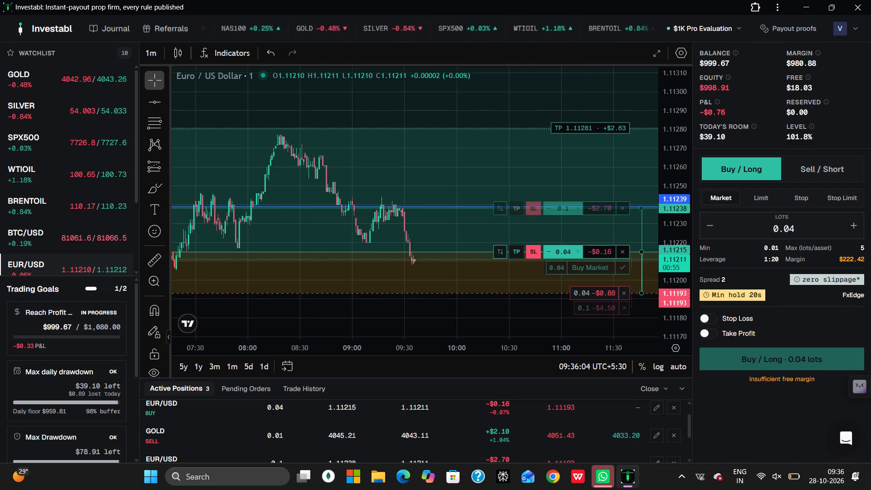
{"action": "left_click_drag", "start_coordinate": [475, 128], "coordinate": [475, 136]}
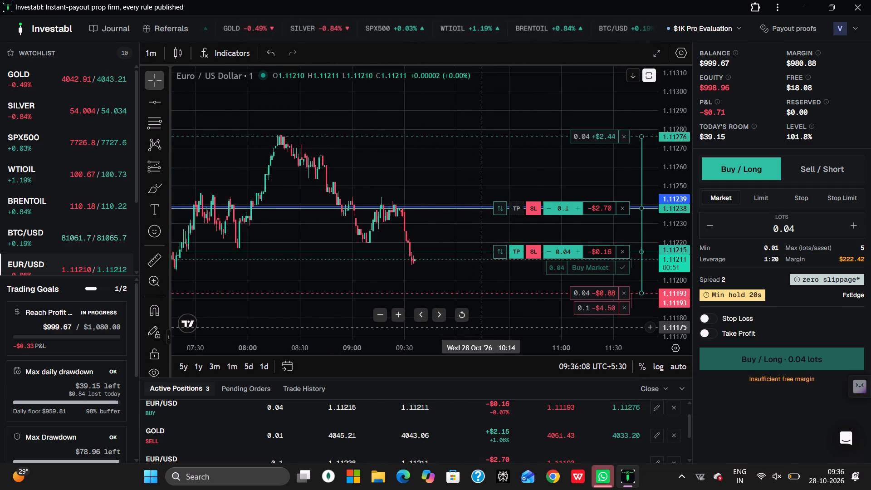
Review the active positions and examine the EUR/USD chart against the entry, stop loss and take profit levels of both buys.
{"action": "scroll", "coordinate": [482, 327], "scroll_direction": "right", "scroll_amount": 2}
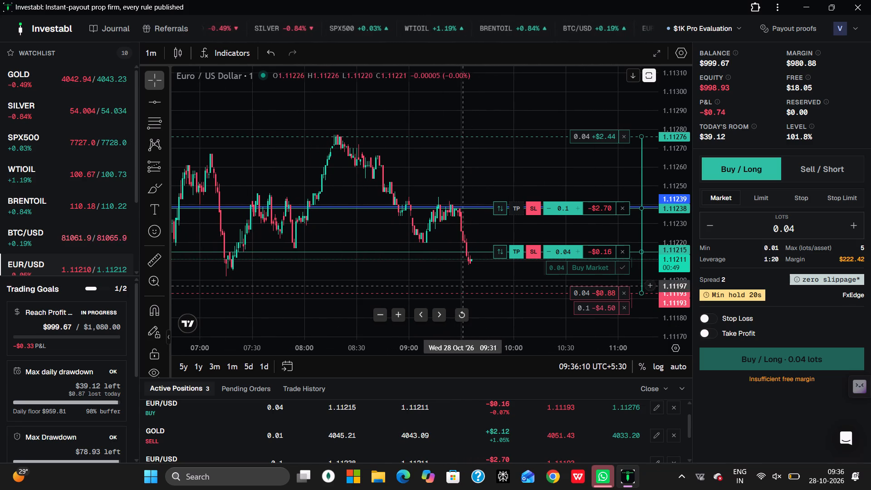
{"action": "scroll", "coordinate": [433, 286], "scroll_direction": "left", "scroll_amount": 1}
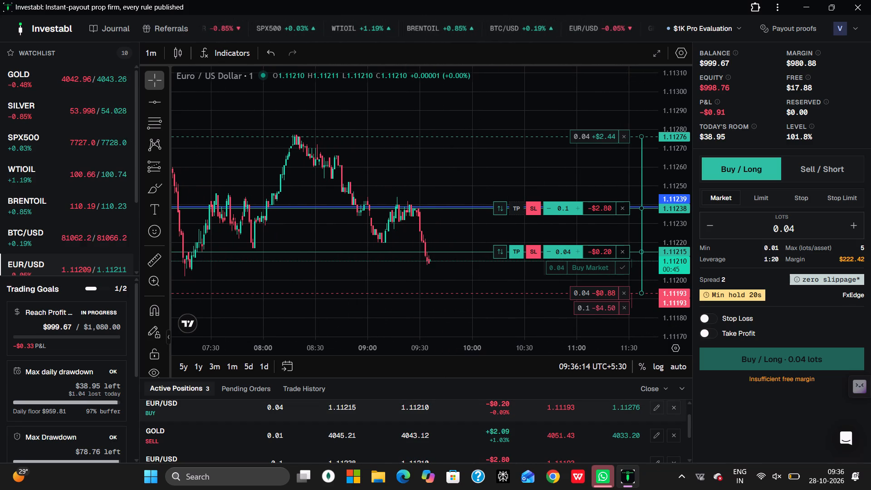
{"action": "scroll", "coordinate": [426, 413], "scroll_direction": "down", "scroll_amount": 1}
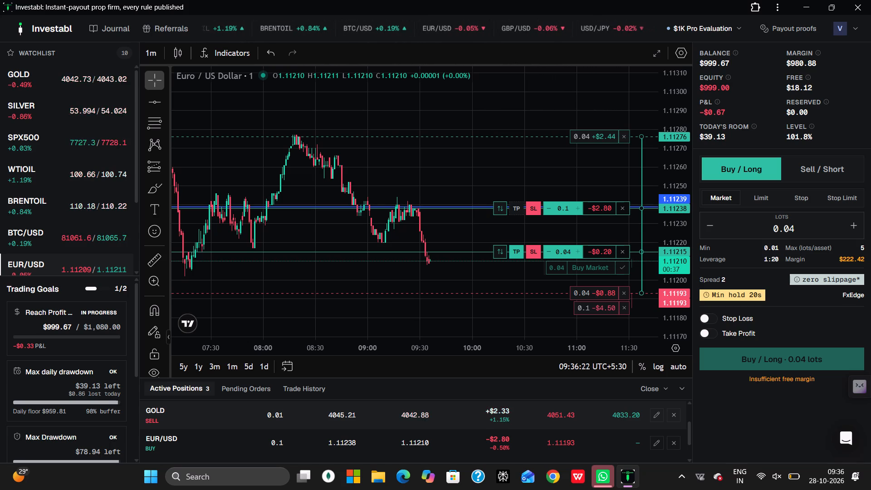
{"action": "scroll", "coordinate": [426, 413], "scroll_direction": "right", "scroll_amount": 1}
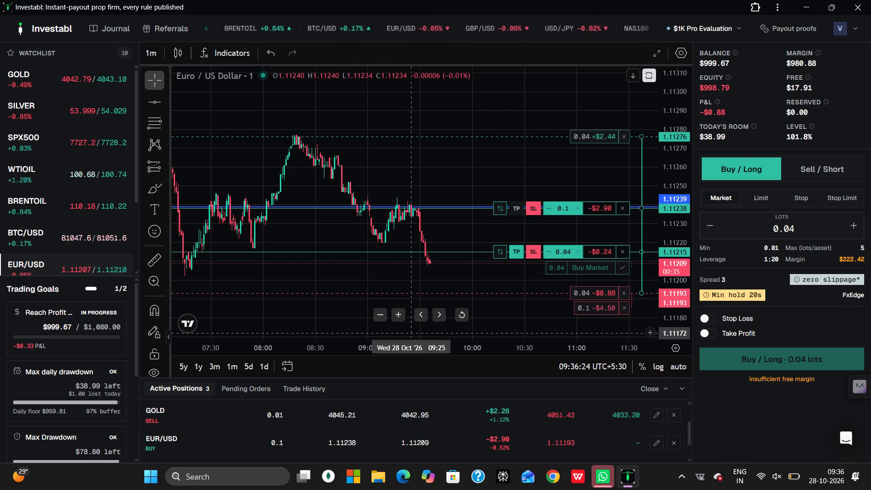
{"action": "scroll", "coordinate": [377, 286], "scroll_direction": "right", "scroll_amount": 1}
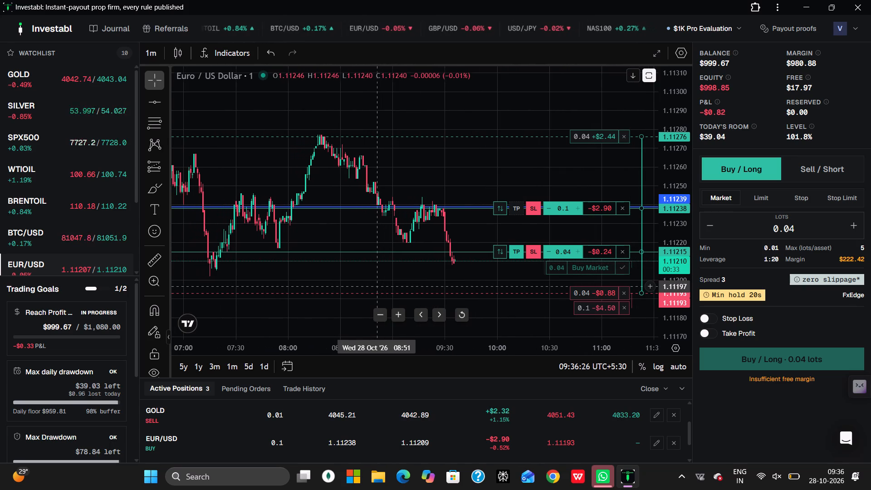
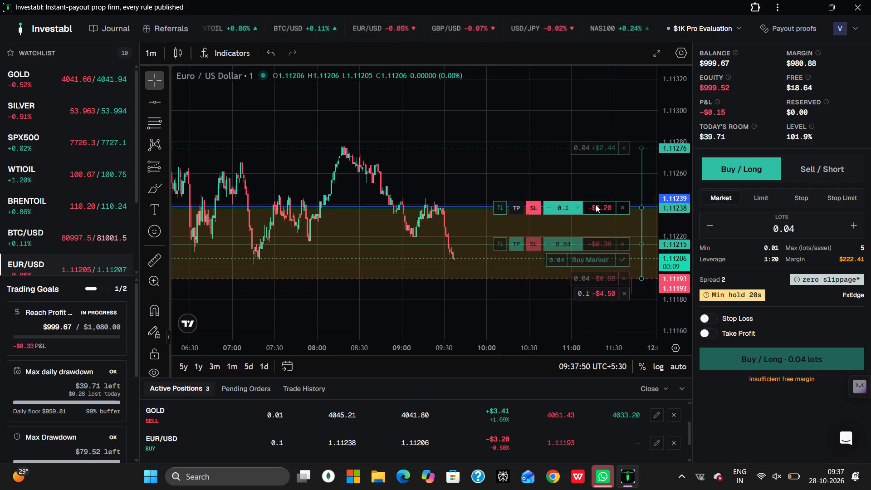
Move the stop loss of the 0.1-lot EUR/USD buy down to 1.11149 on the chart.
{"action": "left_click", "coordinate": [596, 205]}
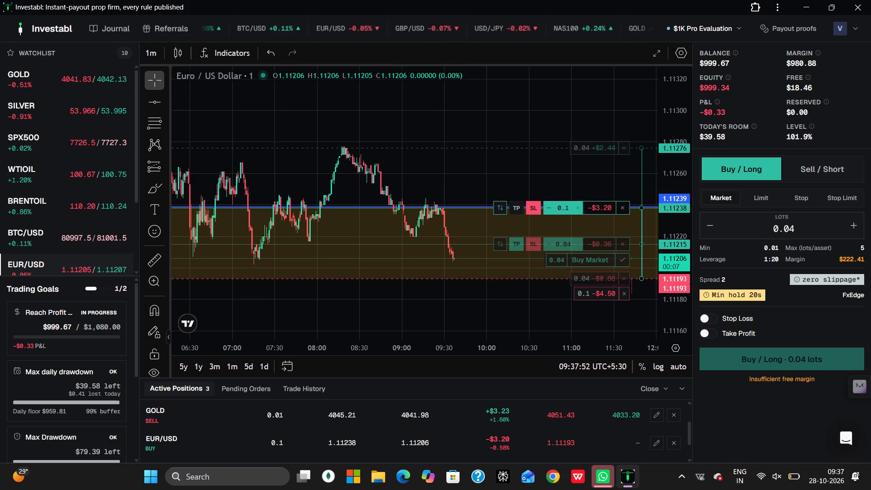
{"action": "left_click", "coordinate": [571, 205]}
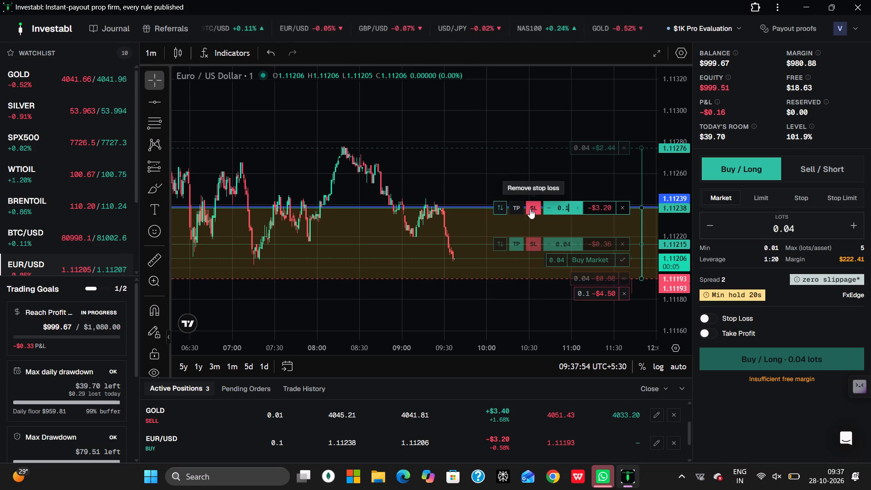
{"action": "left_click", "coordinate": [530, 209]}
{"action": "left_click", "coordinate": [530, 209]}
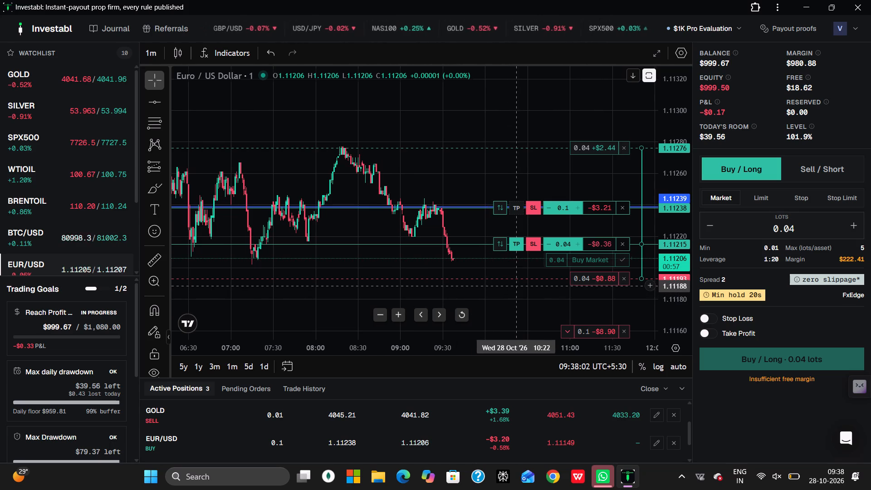
Remove the stop loss of the 0.1-lot EUR/USD buy and place it again at 1.11154 on the chart.
{"action": "left_click", "coordinate": [532, 207]}
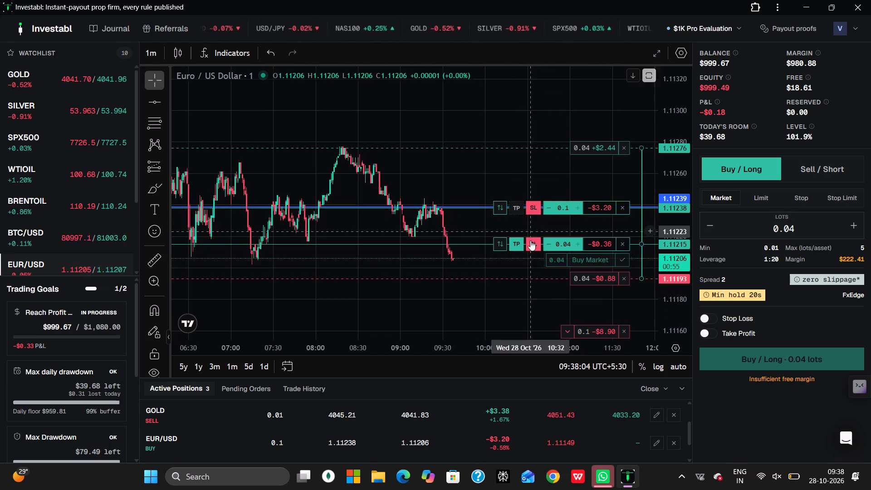
{"action": "left_click_drag", "start_coordinate": [536, 209], "coordinate": [533, 214]}
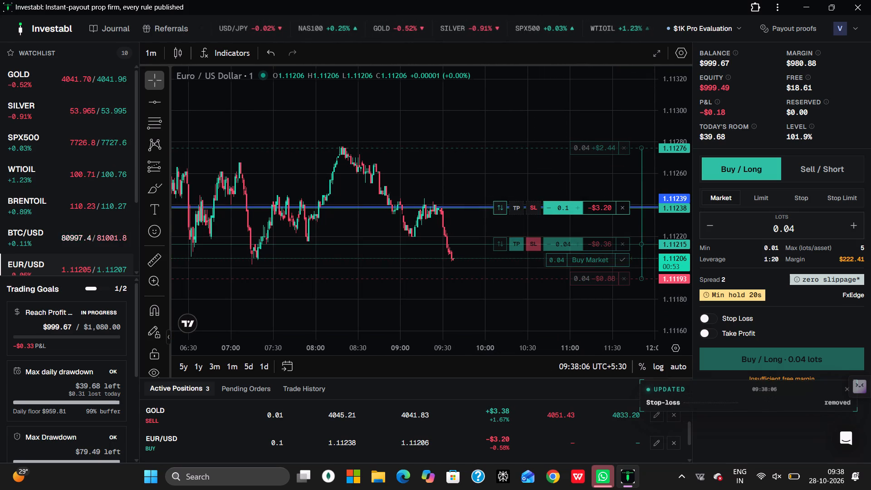
{"action": "left_click_drag", "start_coordinate": [533, 214], "coordinate": [465, 443]}
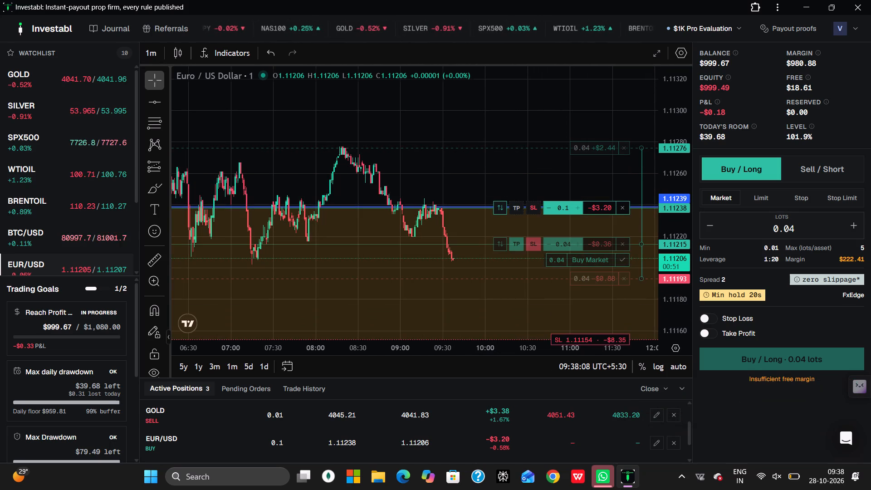
{"action": "left_click_drag", "start_coordinate": [465, 443], "coordinate": [471, 425]}
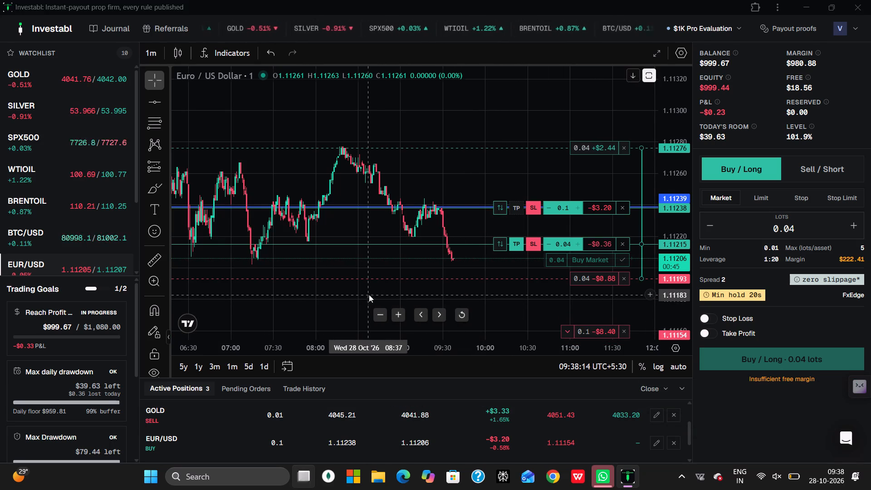
Switch to TradingView, dismiss the ad-blocker notice and examine the latest price action on the 5-minute EUR/USD chart.
{"action": "left_click", "coordinate": [347, 382]}
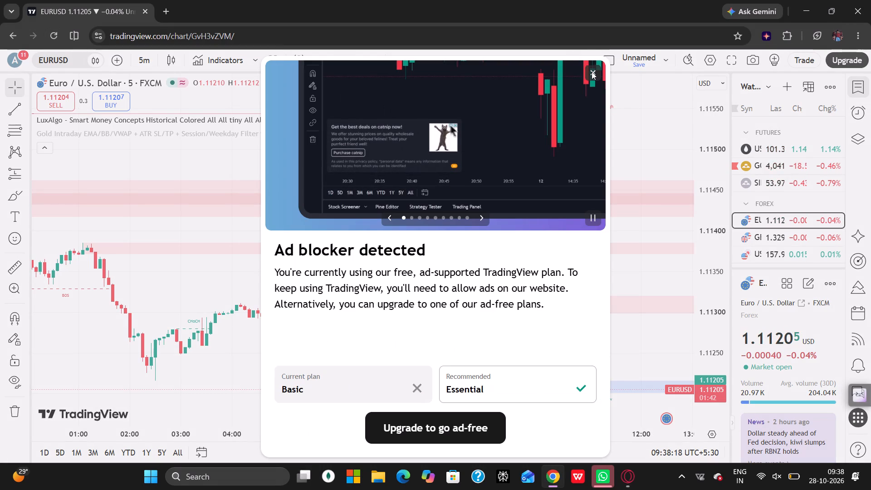
{"action": "left_click", "coordinate": [592, 72]}
{"action": "scroll", "coordinate": [504, 234], "scroll_direction": "right", "scroll_amount": 1}
{"action": "scroll", "coordinate": [504, 234], "scroll_direction": "down", "scroll_amount": 1}
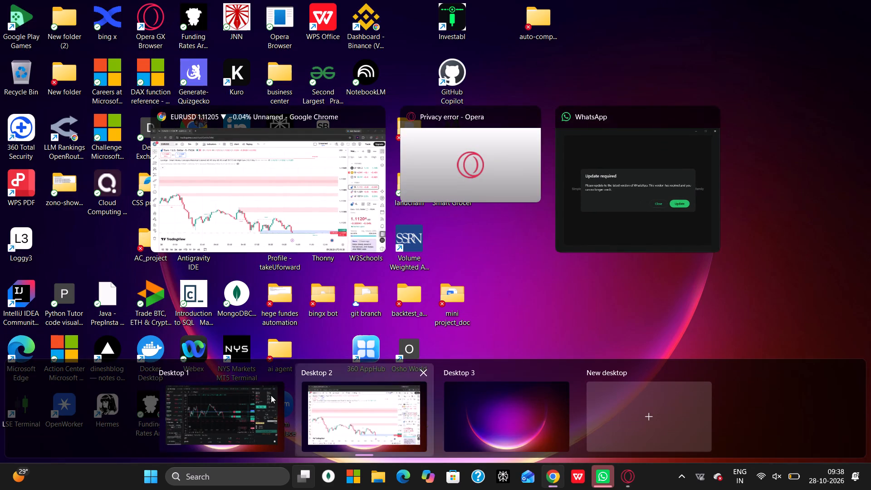
Return to Investabl and check the 1-minute EUR/USD price against the stop loss and take profit levels of both buys.
{"action": "left_click", "coordinate": [271, 395]}
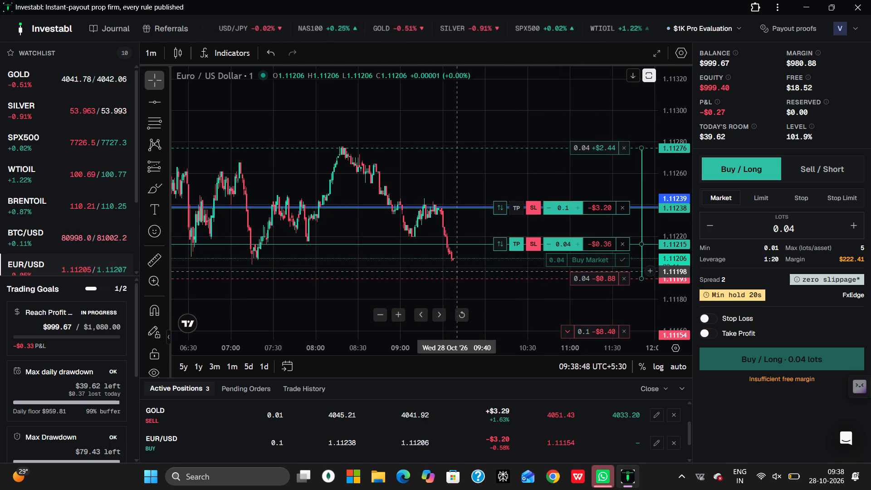
{"action": "scroll", "coordinate": [457, 271], "scroll_direction": "left", "scroll_amount": 1}
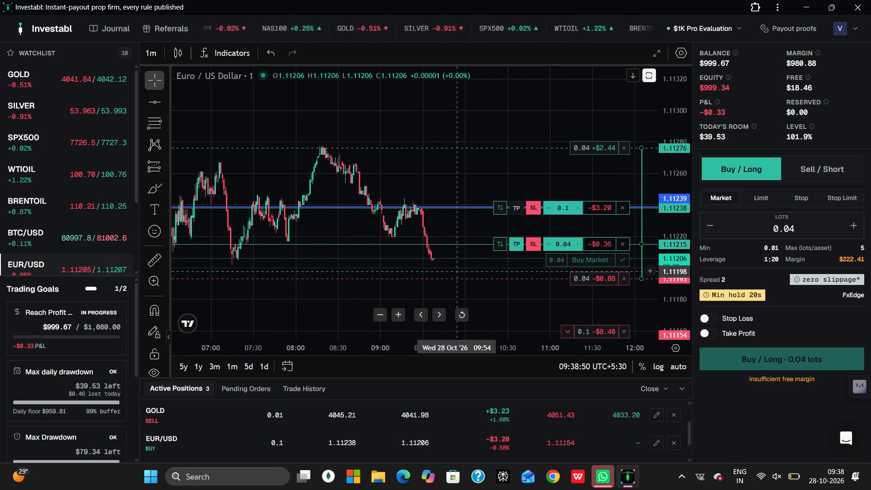
{"action": "scroll", "coordinate": [457, 271], "scroll_direction": "right", "scroll_amount": 1}
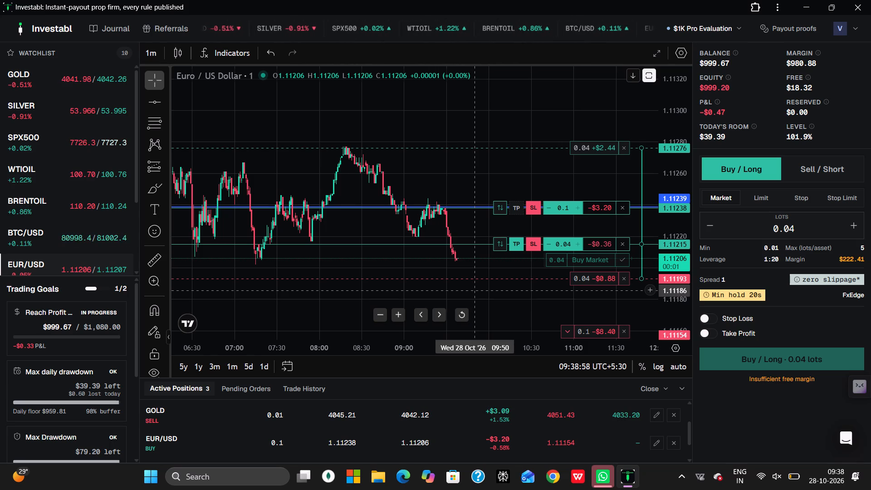
Switch to TradingView again to examine the 5-minute EUR/USD chart around the demand zone and weak low.
{"action": "left_click", "coordinate": [329, 382]}
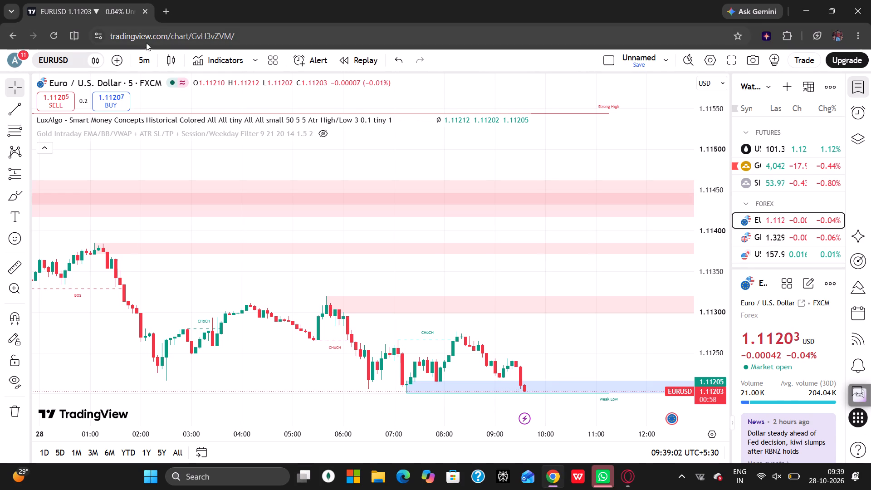
Examine EUR/USD in TradingView at 15-minute, 30-minute and 1-hour intervals, ending on 5 minutes, and return to the Investabl terminal.
{"action": "left_click", "coordinate": [141, 64]}
{"action": "scroll", "coordinate": [153, 260], "scroll_direction": "down", "scroll_amount": 2}
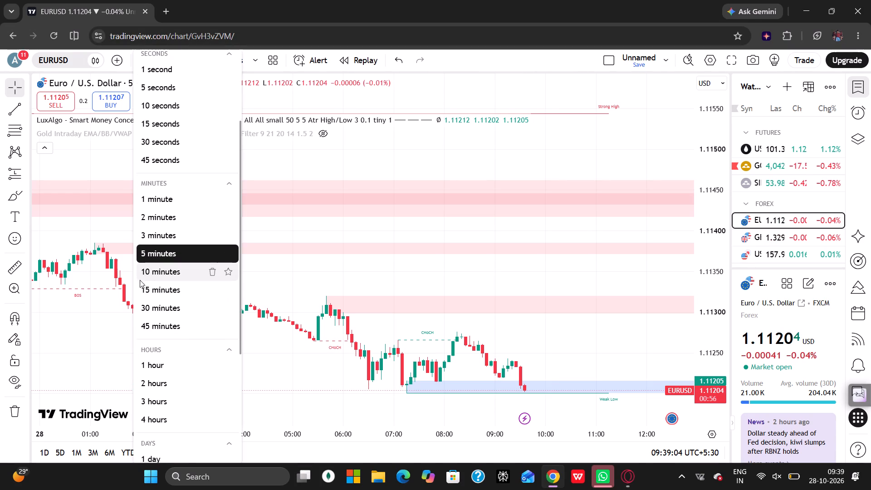
{"action": "left_click", "coordinate": [147, 289]}
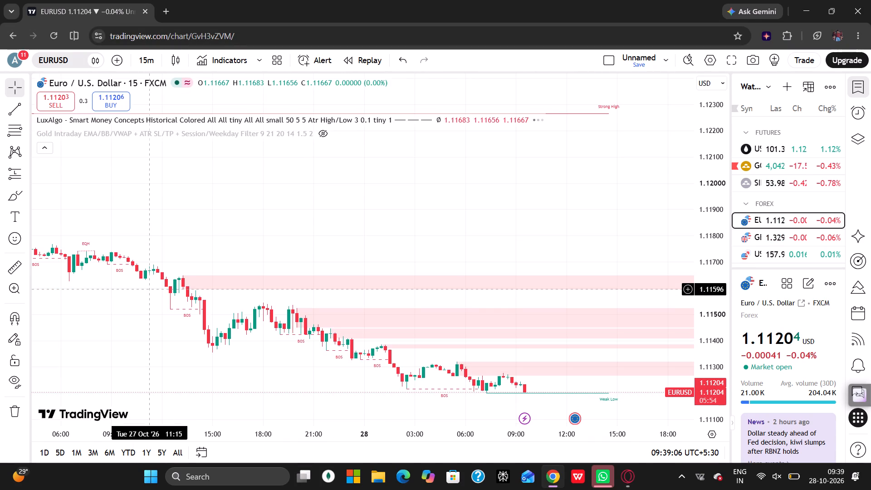
{"action": "scroll", "coordinate": [147, 289], "scroll_direction": "down", "scroll_amount": 1}
{"action": "left_click", "coordinate": [142, 70]}
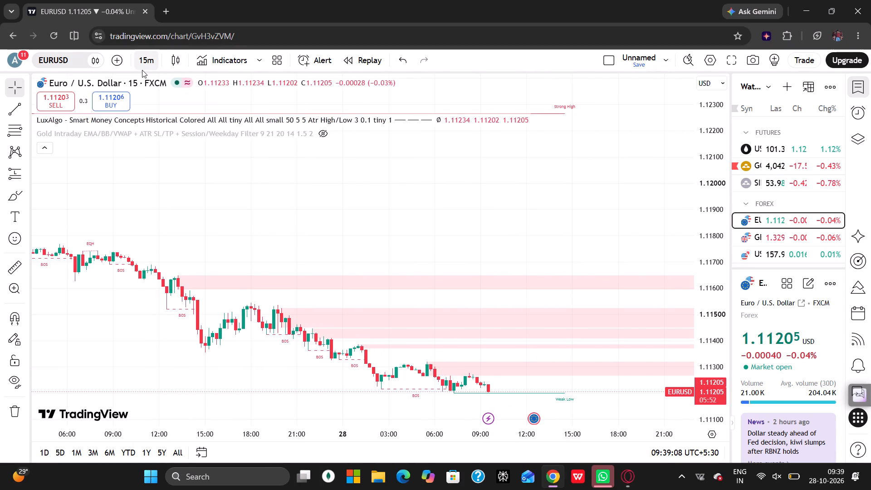
{"action": "scroll", "coordinate": [171, 306], "scroll_direction": "down", "scroll_amount": 2}
{"action": "left_click", "coordinate": [168, 308]}
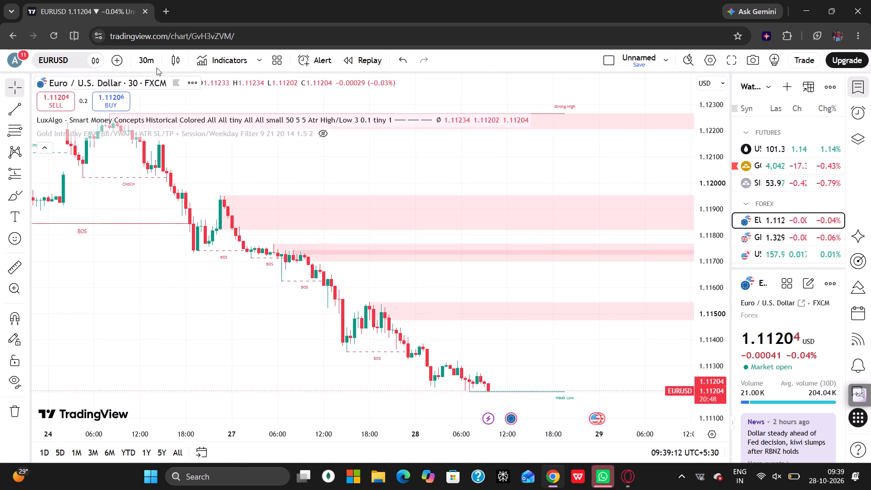
{"action": "left_click", "coordinate": [152, 63]}
{"action": "scroll", "coordinate": [189, 235], "scroll_direction": "down", "scroll_amount": 3}
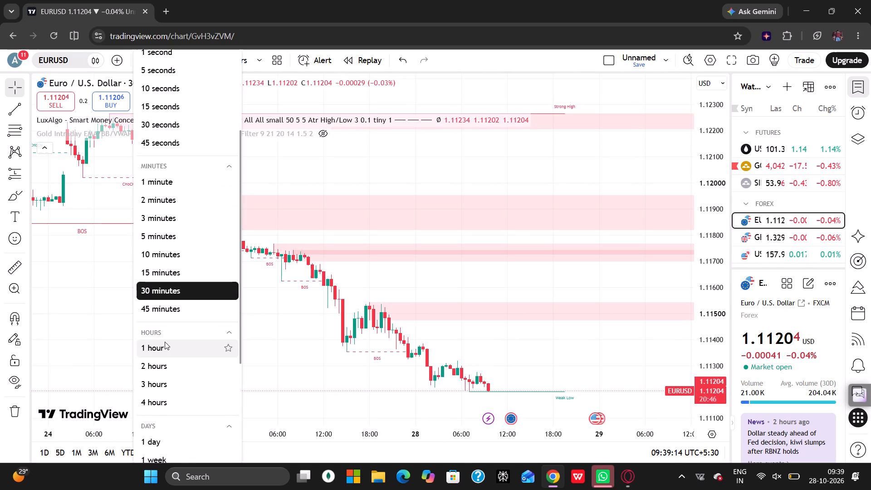
{"action": "left_click", "coordinate": [165, 342]}
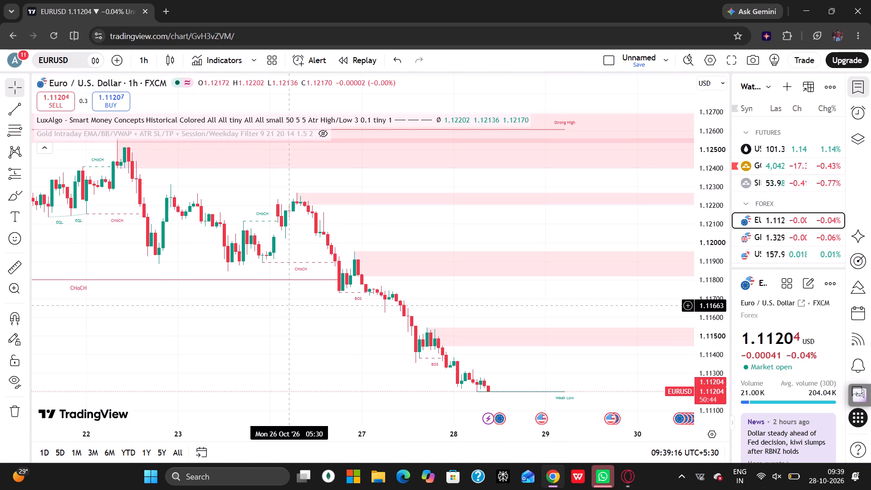
{"action": "left_click", "coordinate": [147, 58]}
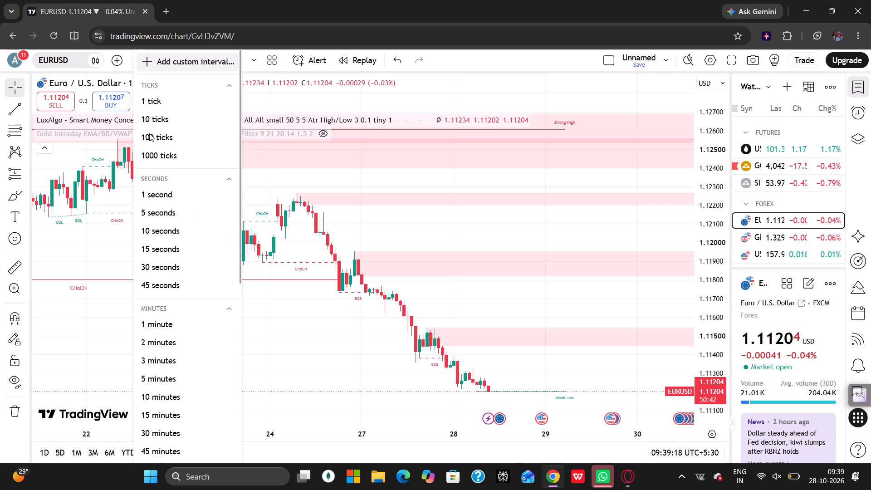
{"action": "left_click", "coordinate": [151, 374]}
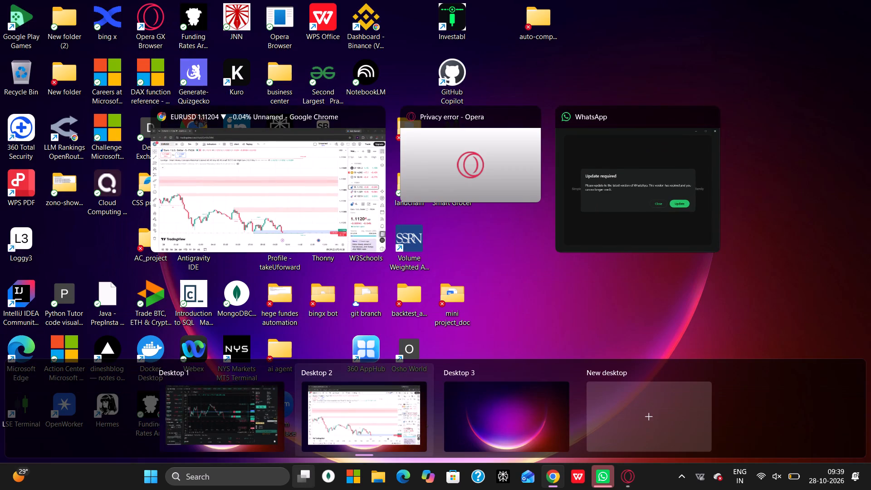
{"action": "left_click", "coordinate": [235, 426]}
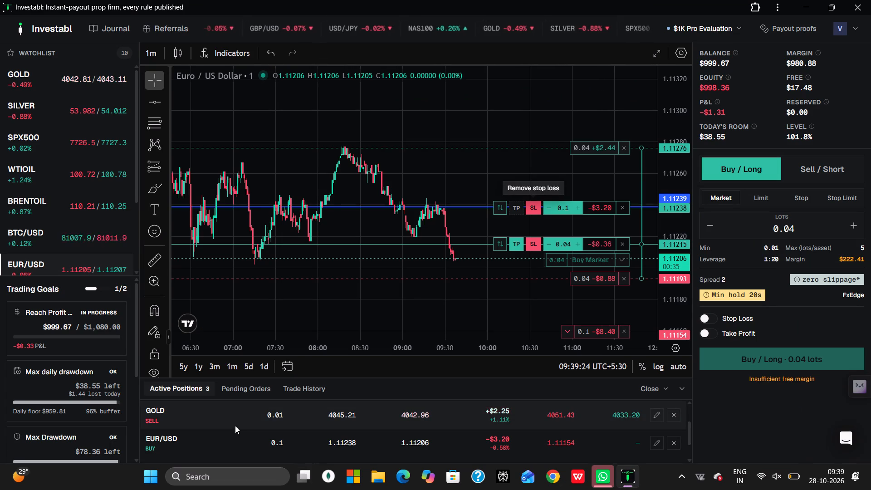
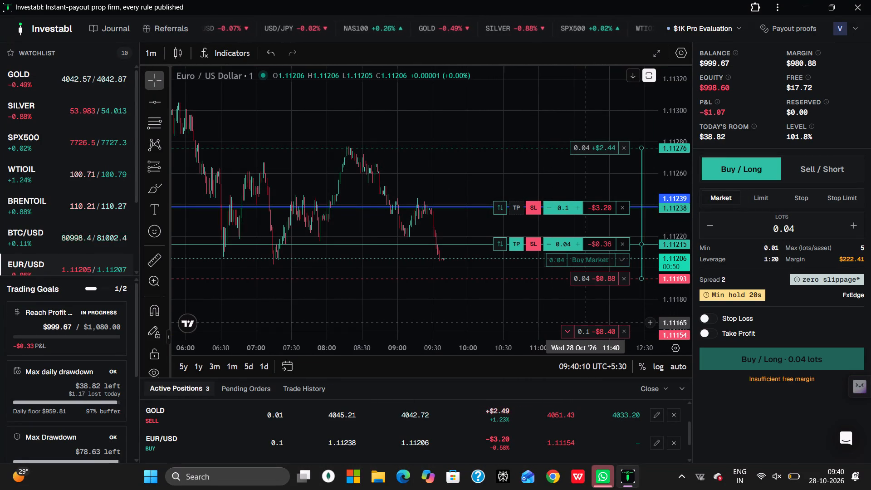
Move the stop loss of the 0.1-lot EUR/USD buy up to 1.11191 on the chart.
{"action": "left_click_drag", "start_coordinate": [598, 330], "coordinate": [594, 284]}
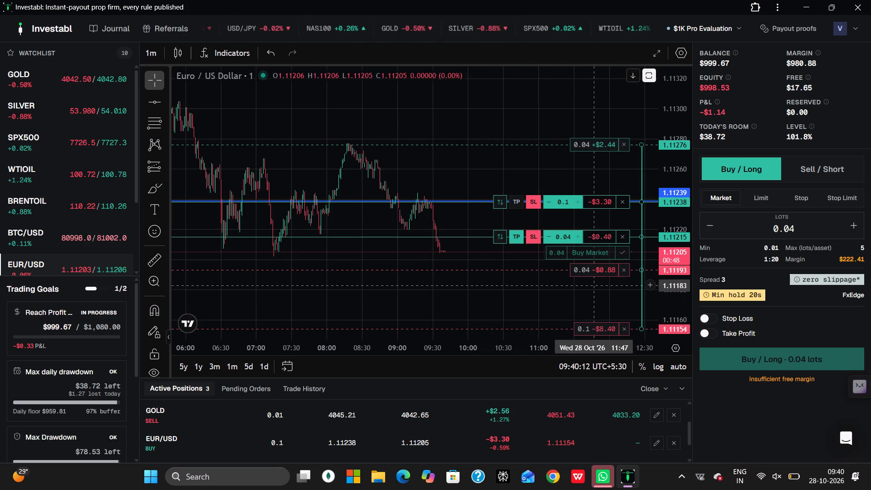
{"action": "left_click_drag", "start_coordinate": [594, 284], "coordinate": [591, 277]}
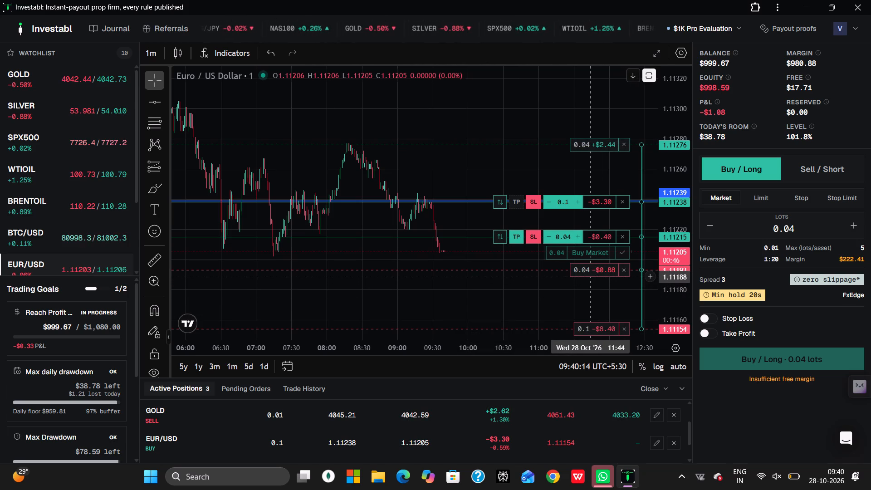
{"action": "left_click_drag", "start_coordinate": [588, 326], "coordinate": [588, 313]}
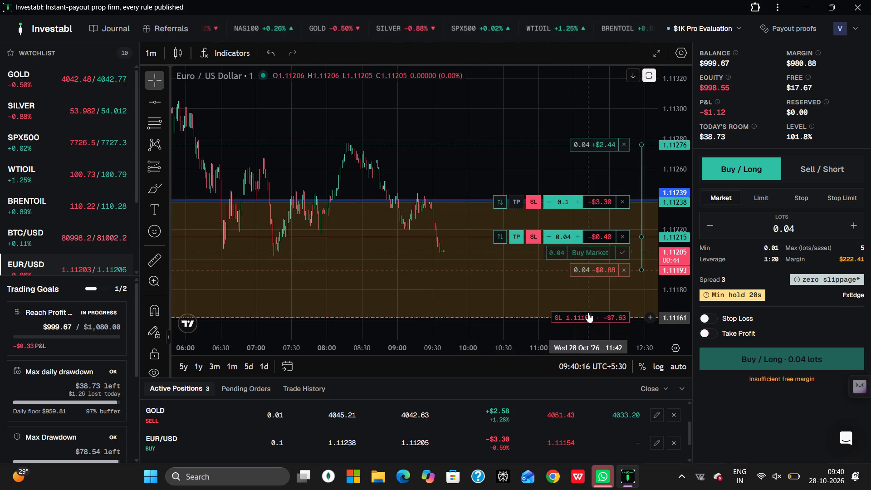
{"action": "left_click_drag", "start_coordinate": [588, 313], "coordinate": [585, 274]}
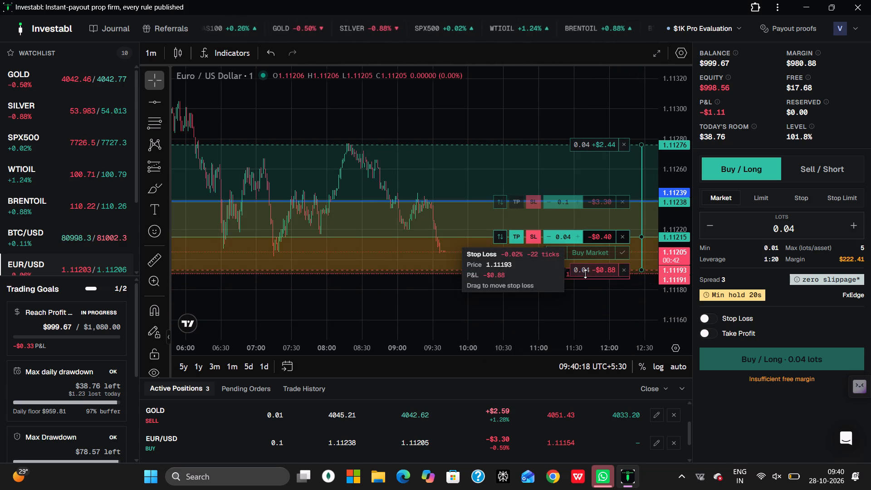
{"action": "left_click_drag", "start_coordinate": [585, 274], "coordinate": [581, 270]}
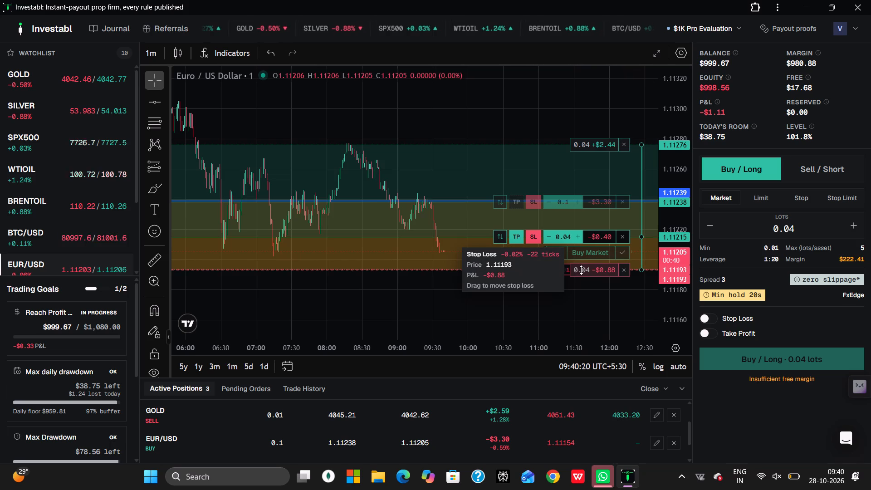
{"action": "left_click_drag", "start_coordinate": [581, 270], "coordinate": [582, 273]}
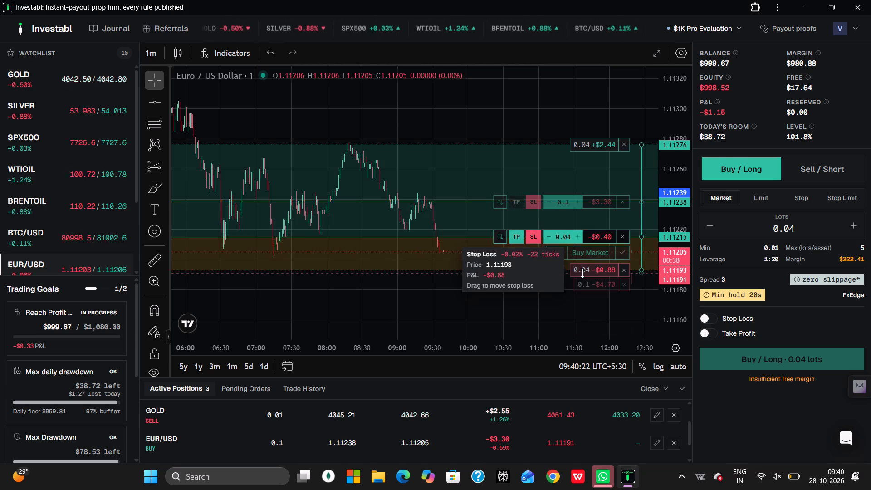
Examine the recent EUR/USD price action on the 1-minute chart against the entry and stop-loss levels of both buys.
{"action": "scroll", "coordinate": [469, 294], "scroll_direction": "left", "scroll_amount": 1}
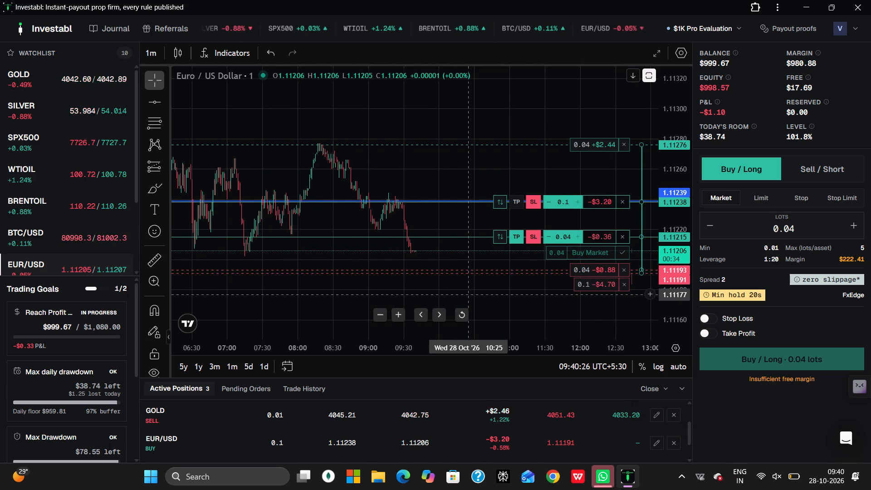
{"action": "scroll", "coordinate": [469, 294], "scroll_direction": "right", "scroll_amount": 1}
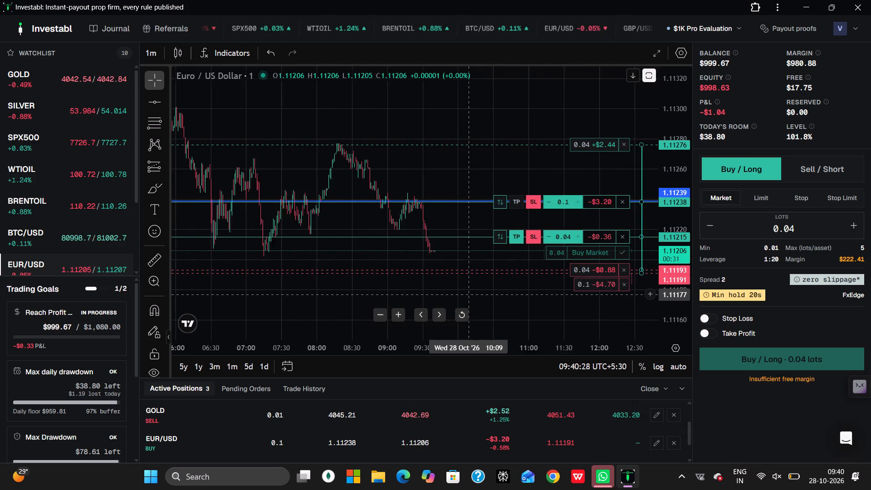
{"action": "scroll", "coordinate": [469, 294], "scroll_direction": "right", "scroll_amount": 1}
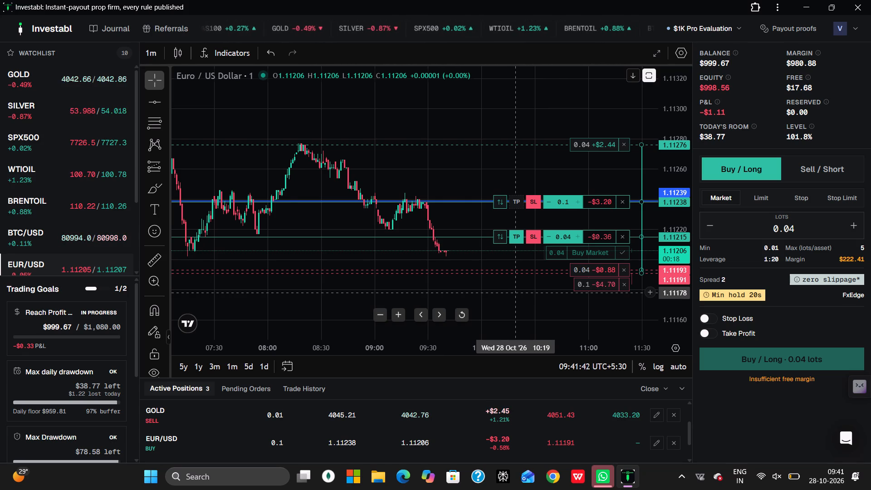
{"action": "scroll", "coordinate": [515, 293], "scroll_direction": "right", "scroll_amount": 1}
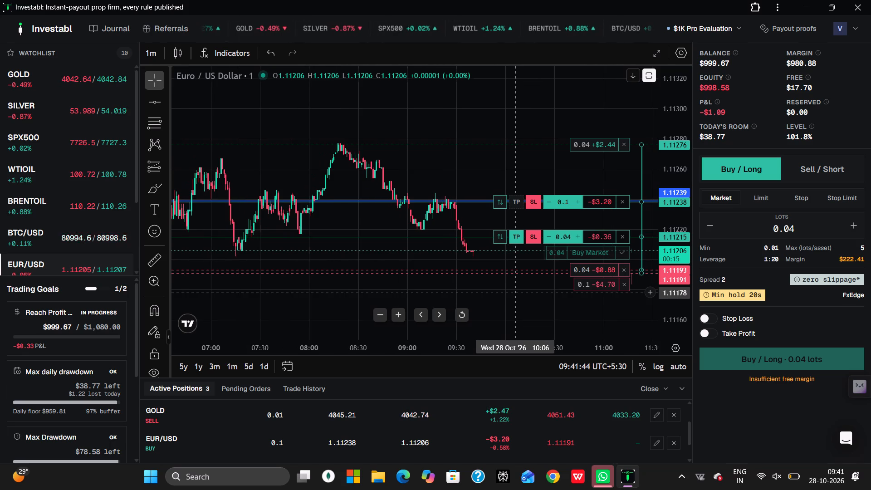
{"action": "scroll", "coordinate": [515, 293], "scroll_direction": "down", "scroll_amount": 1}
{"action": "scroll", "coordinate": [515, 293], "scroll_direction": "right", "scroll_amount": 2}
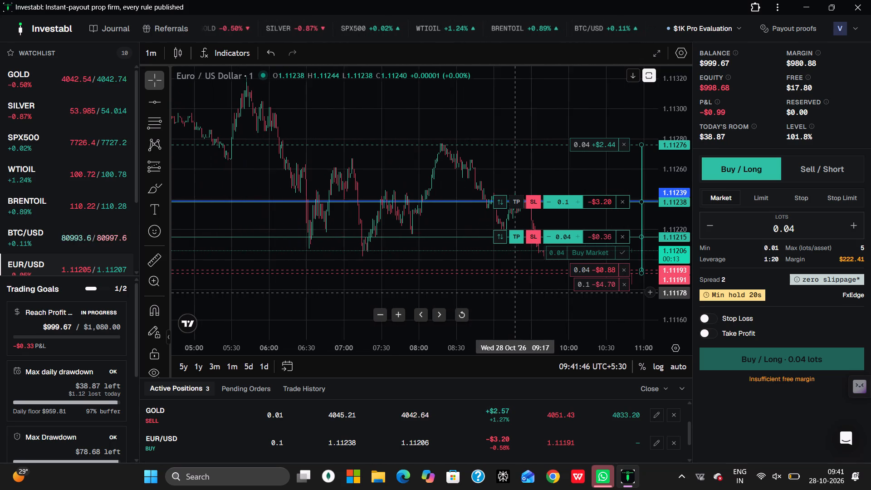
{"action": "scroll", "coordinate": [515, 293], "scroll_direction": "right", "scroll_amount": 1}
{"action": "scroll", "coordinate": [515, 293], "scroll_direction": "left", "scroll_amount": 2}
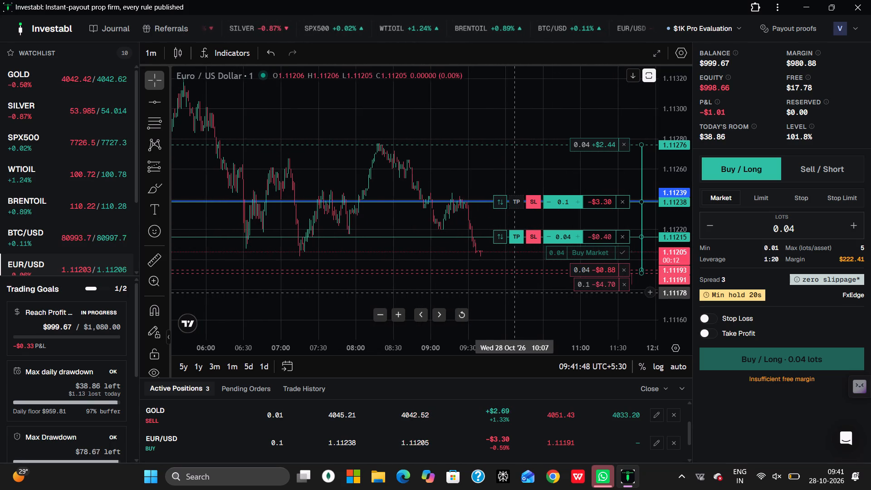
{"action": "scroll", "coordinate": [515, 293], "scroll_direction": "left", "scroll_amount": 1}
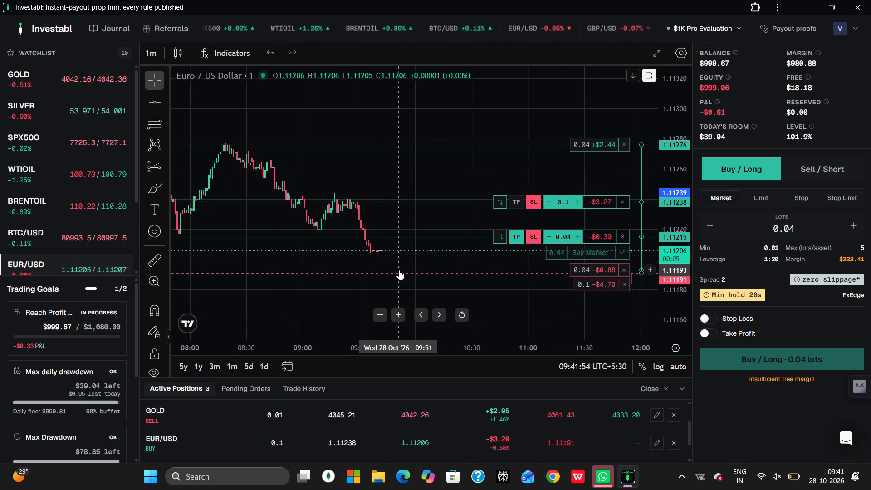
{"action": "scroll", "coordinate": [399, 270], "scroll_direction": "right", "scroll_amount": 3}
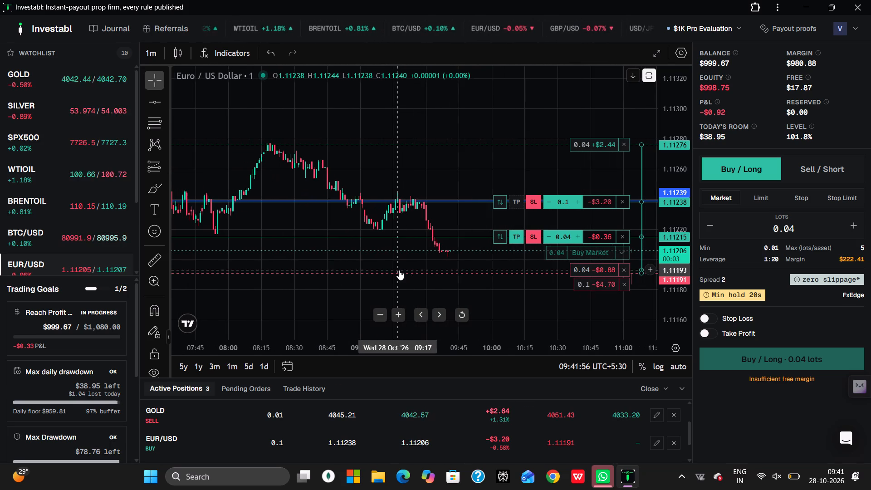
{"action": "scroll", "coordinate": [399, 270], "scroll_direction": "down", "scroll_amount": 1}
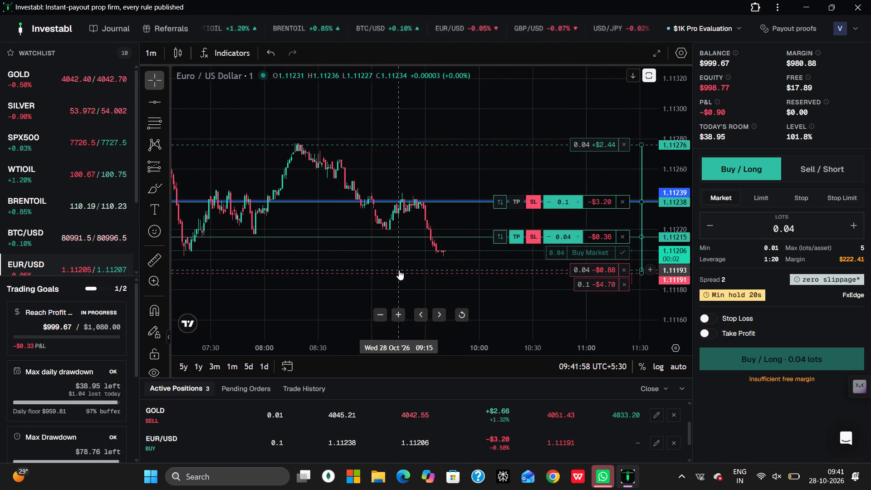
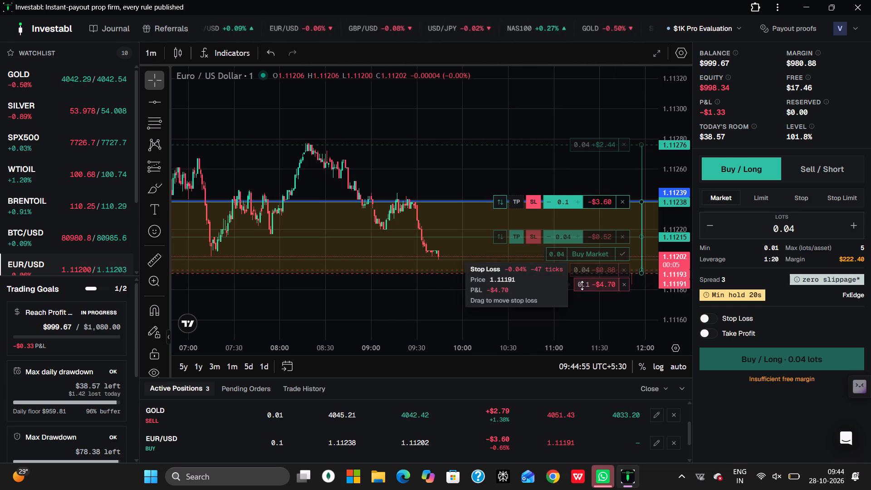
Lower the stop loss of the 0.1-lot EUR/USD buy to 1.11187 on the chart.
{"action": "left_click_drag", "start_coordinate": [582, 285], "coordinate": [582, 290]}
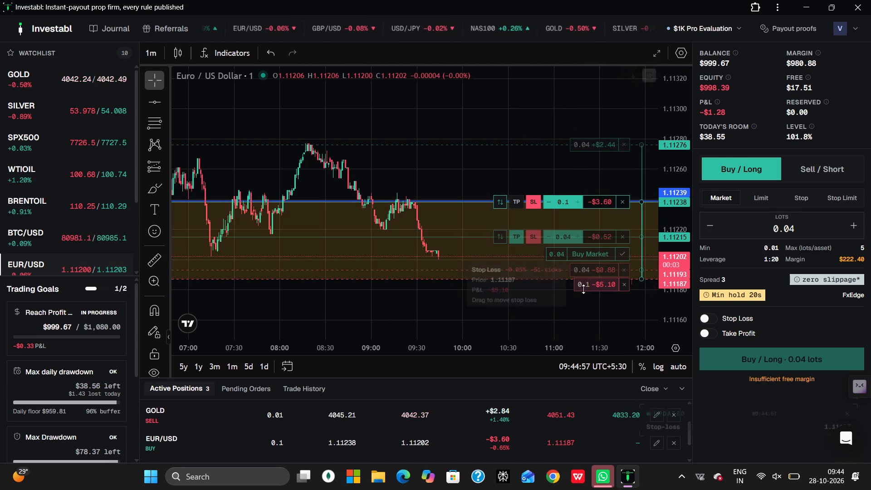
Lower the stop loss of the 0.04-lot EUR/USD buy to 1.11187, level with the other buy's stop.
{"action": "left_click_drag", "start_coordinate": [596, 271], "coordinate": [596, 276]}
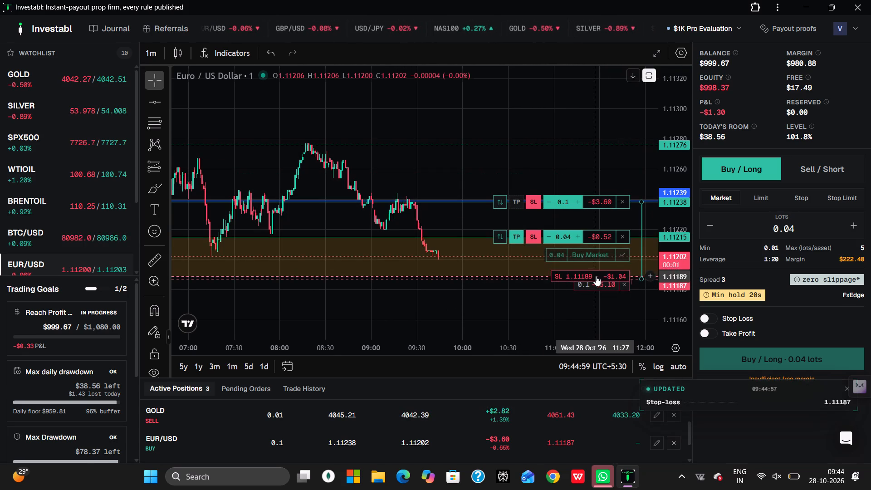
{"action": "left_click_drag", "start_coordinate": [596, 276], "coordinate": [599, 279]}
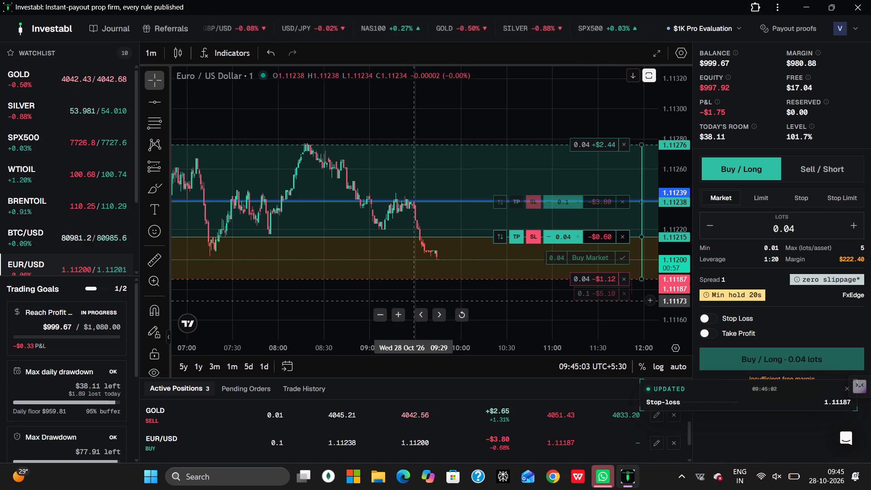
Switch to TradingView to check the EURUSD 5-minute chart, and return to the Investabl chart, dismissing the low-battery notice.
{"action": "left_click", "coordinate": [374, 376]}
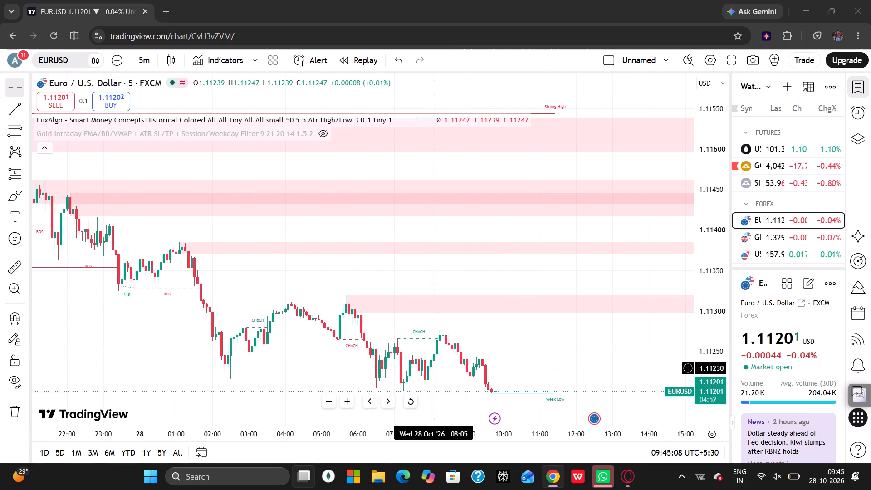
{"action": "left_click", "coordinate": [235, 407]}
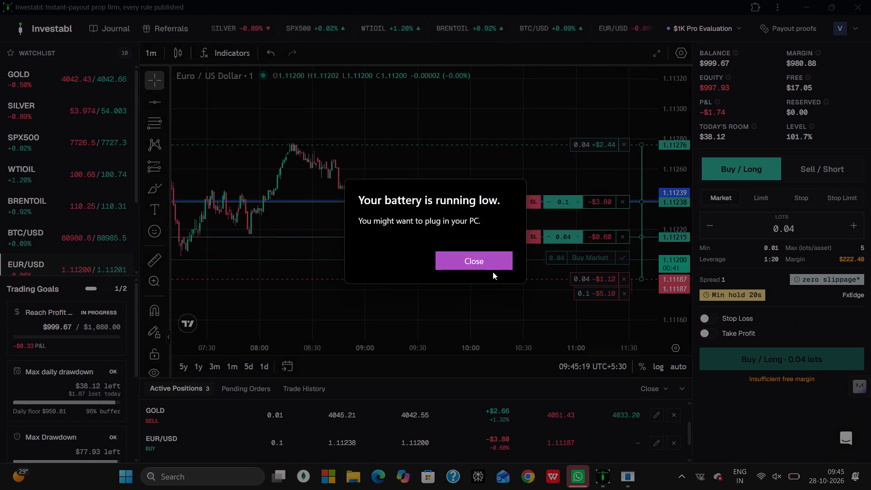
{"action": "left_click", "coordinate": [489, 266]}
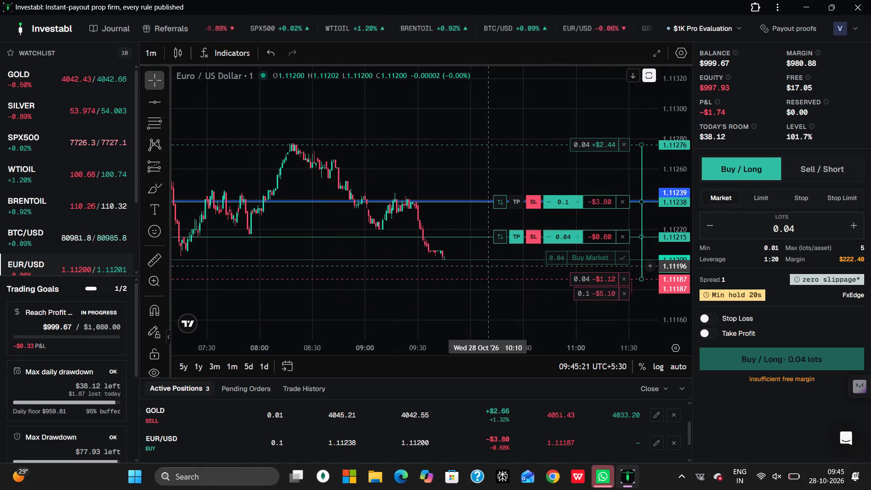